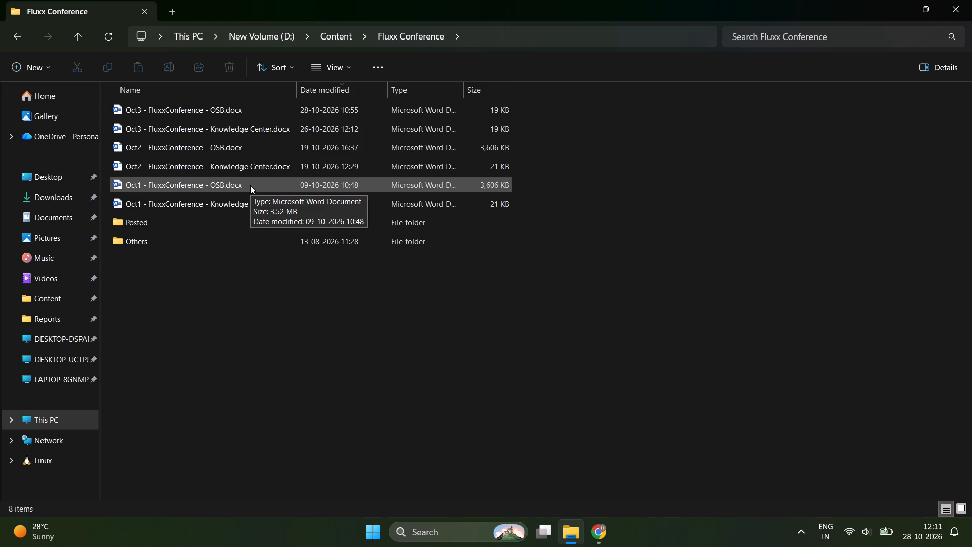
Open the document Oct1 - FluxxConference - OSB.docx and switch its page background from dark to light.
double_click(239, 188)
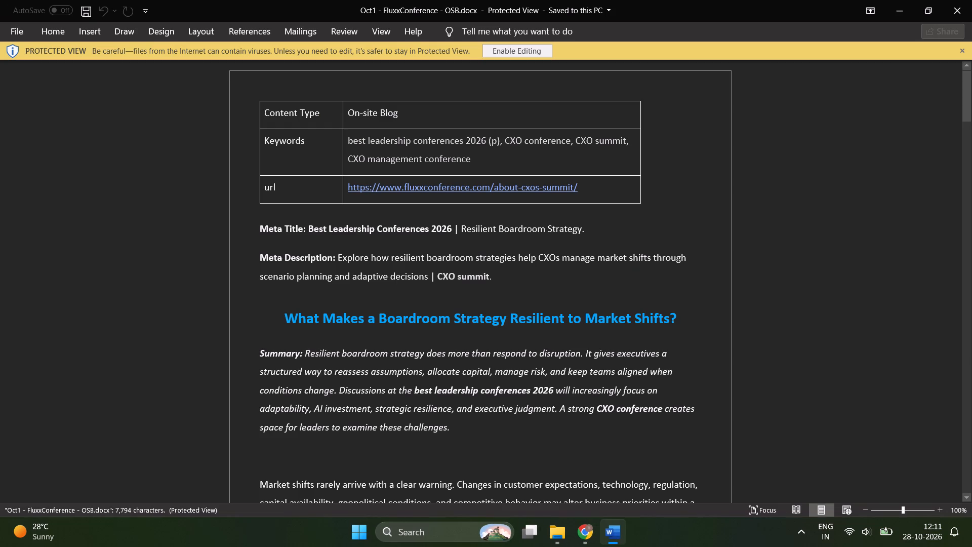
click(372, 32)
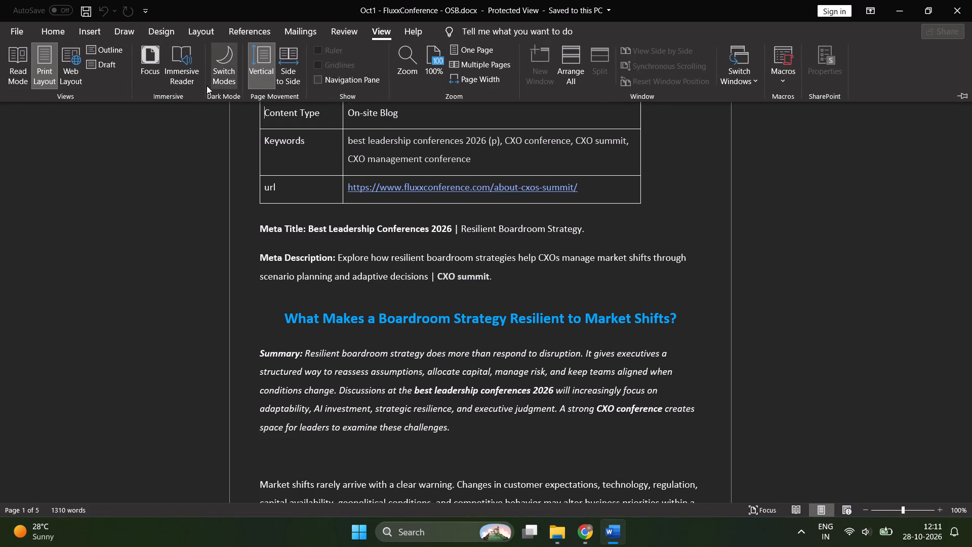
click(219, 77)
click(404, 272)
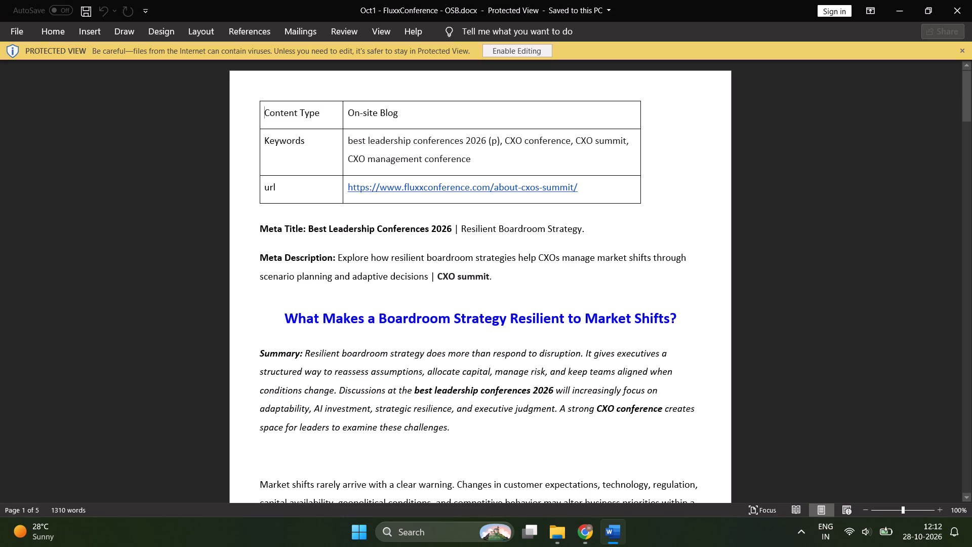
Review the blog's meta title and description, and examine the latest articles on the Fluxx Conference Knowledge Center and Insights & Updates pages.
scroll(391, 250, down, 1)
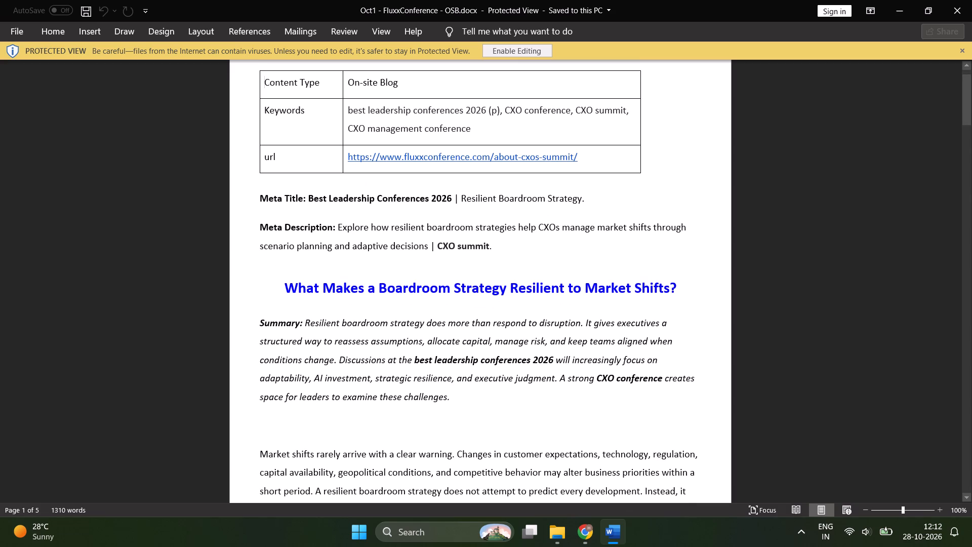
drag(369, 239, 523, 254)
click(523, 254)
scroll(517, 242, down, 1)
key(alt+Tab)
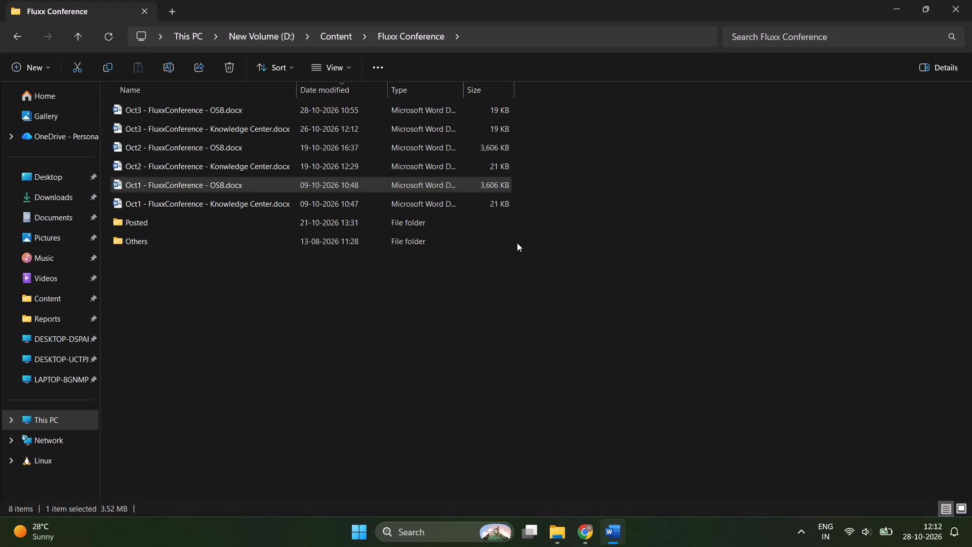
key(alt+Tab)
key(alt+Tab)
key(alt+Tab)
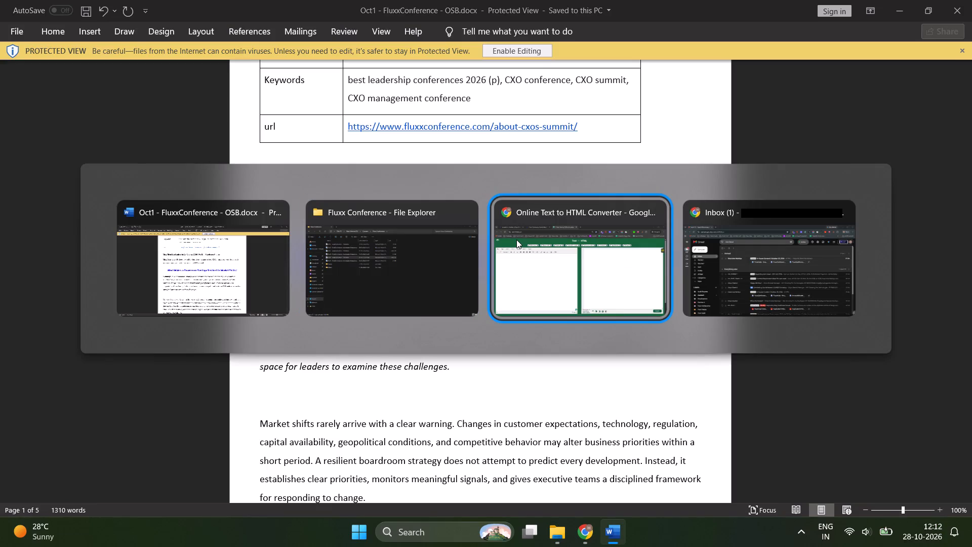
click(199, 0)
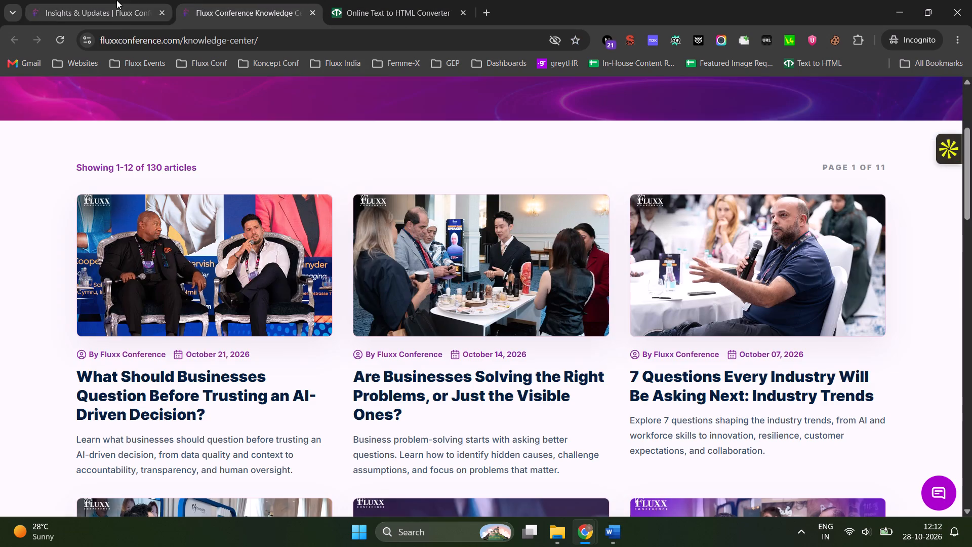
click(116, 0)
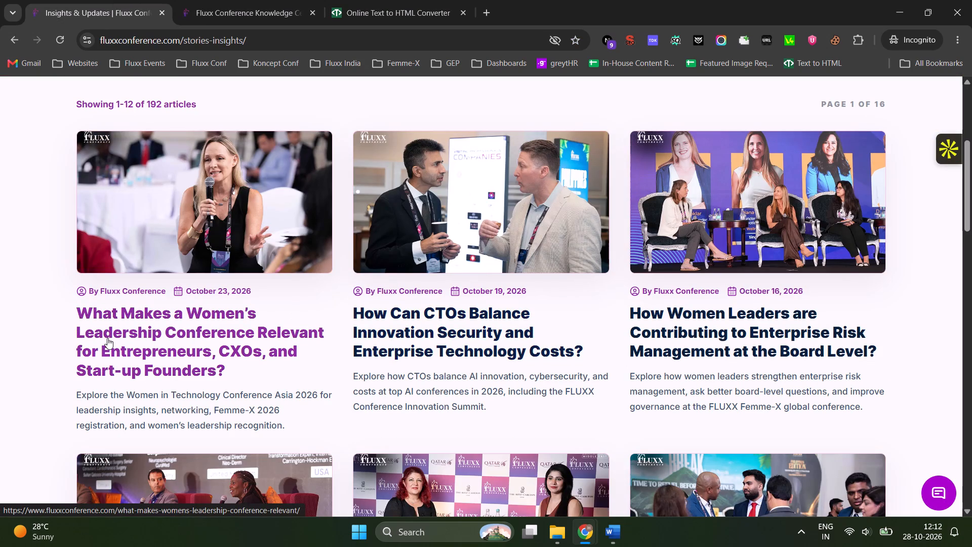
click(43, 309)
Copy the blog text from the Summary through the fourth FAQ answer in Word and paste it into the Text to HTML converter in Chrome.
key(alt+Tab)
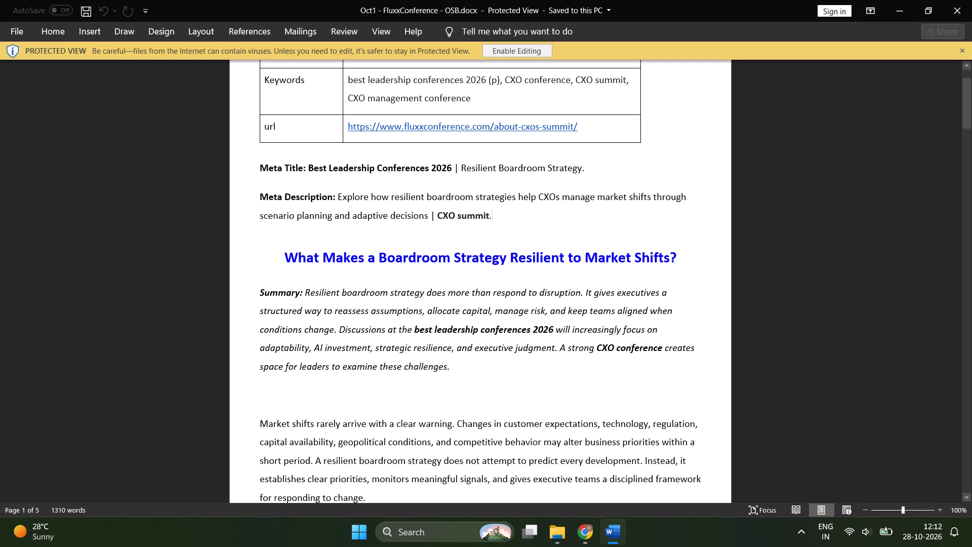
click(262, 293)
drag(262, 293, 688, 539)
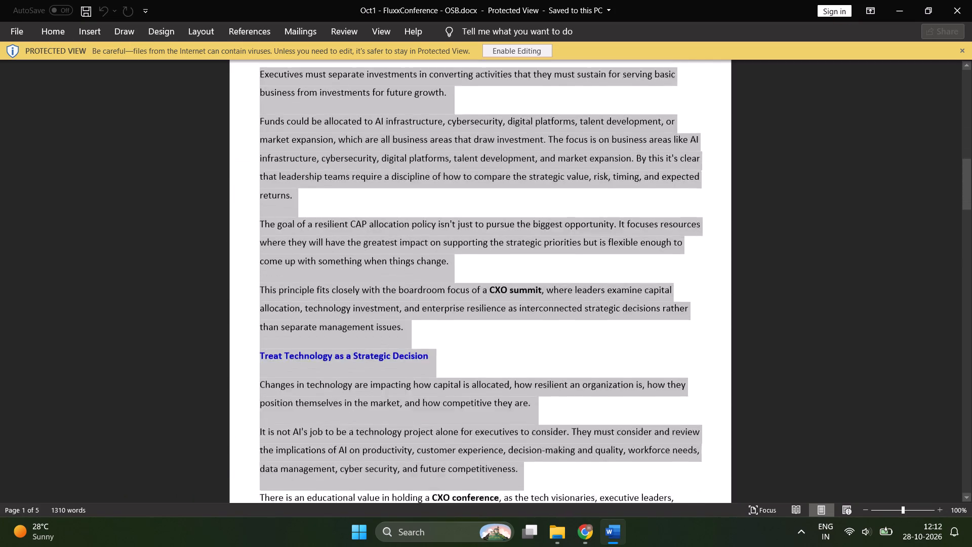
drag(688, 539, 677, 525)
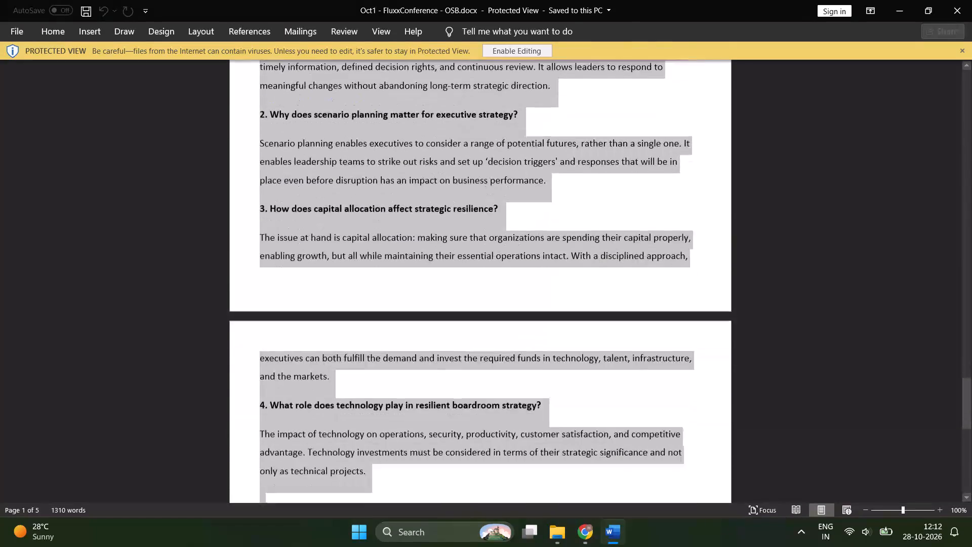
drag(677, 525, 415, 342)
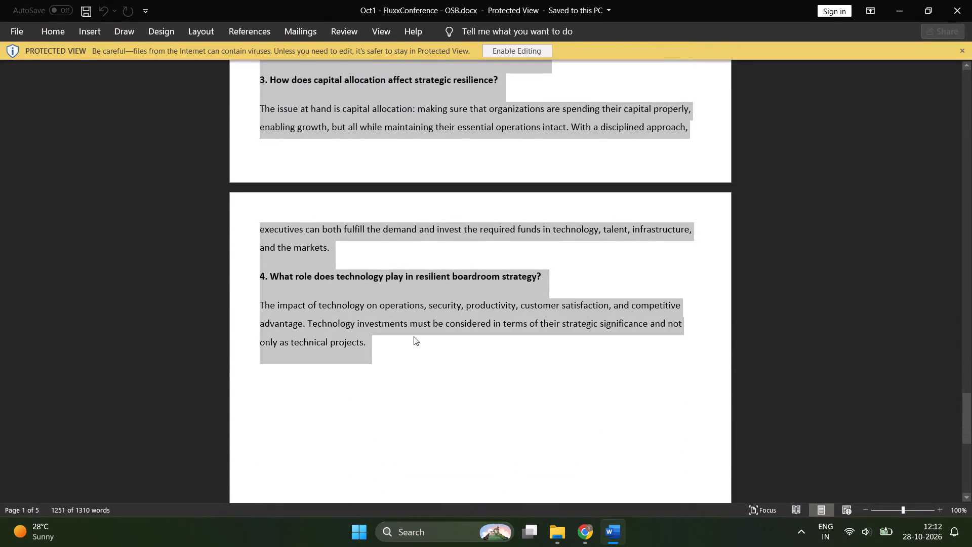
key(ctrl+c)
key(ctrl+c)
key(ctrl+c)
key(alt+Tab)
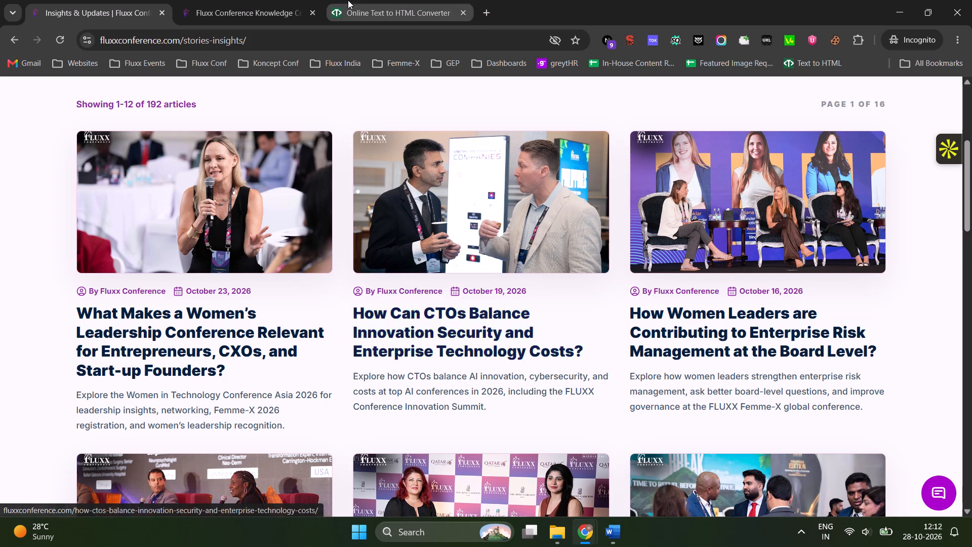
click(348, 0)
click(288, 270)
key(ctrl+v)
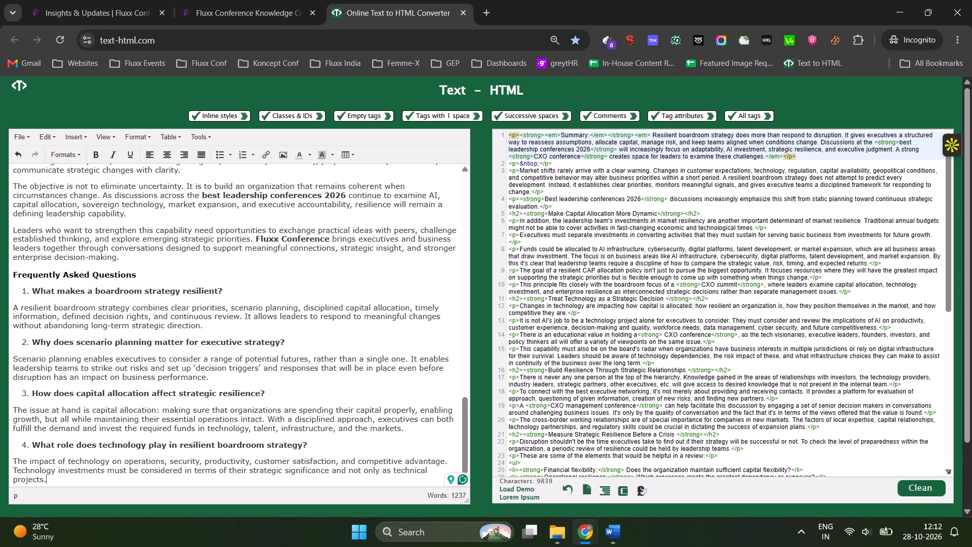
Justify all of the pasted article text in the converter's editor.
scroll(286, 263, up, 20)
key(ctrl+a)
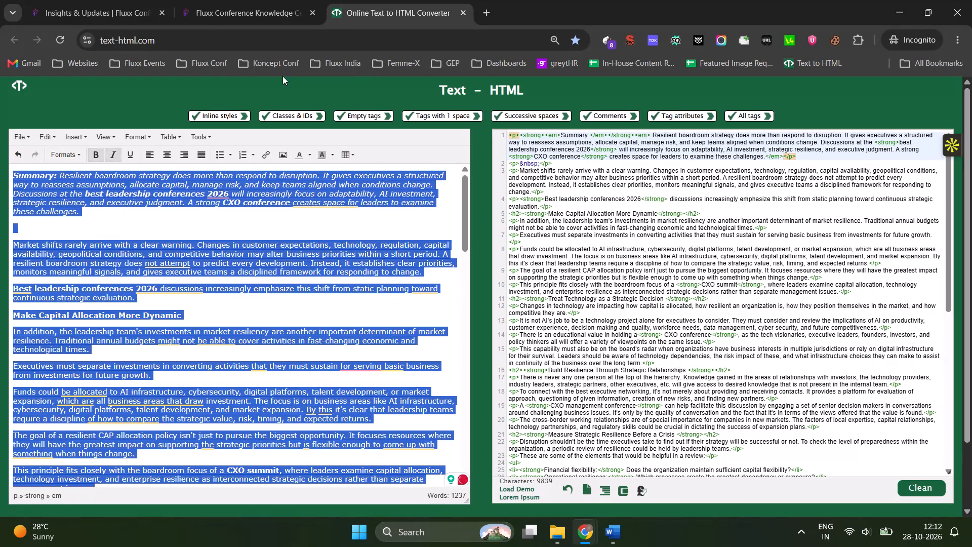
click(206, 155)
click(123, 211)
Delete the empty paragraph between the Summary and the "Market shifts rarely arrive" paragraph.
click(112, 232)
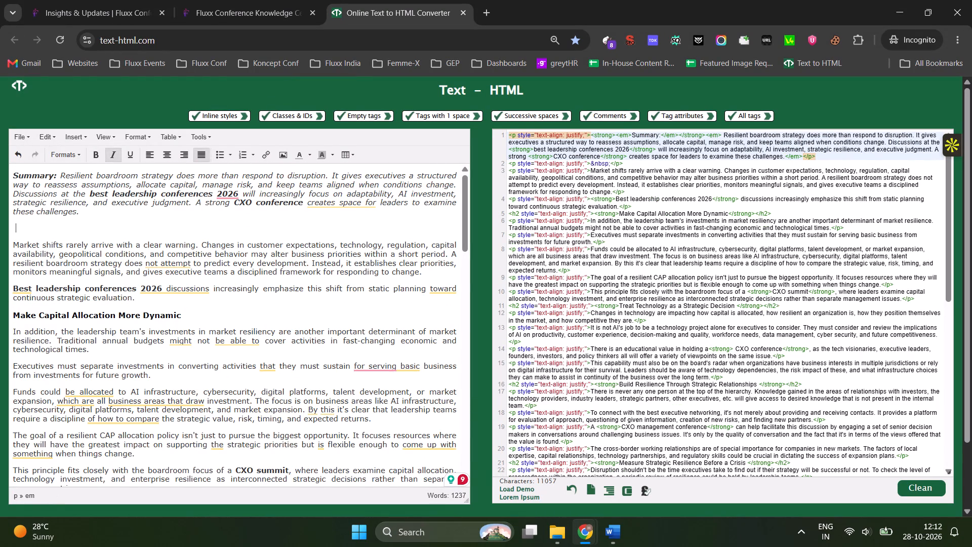
key(BackSpace)
key(BackSpace)
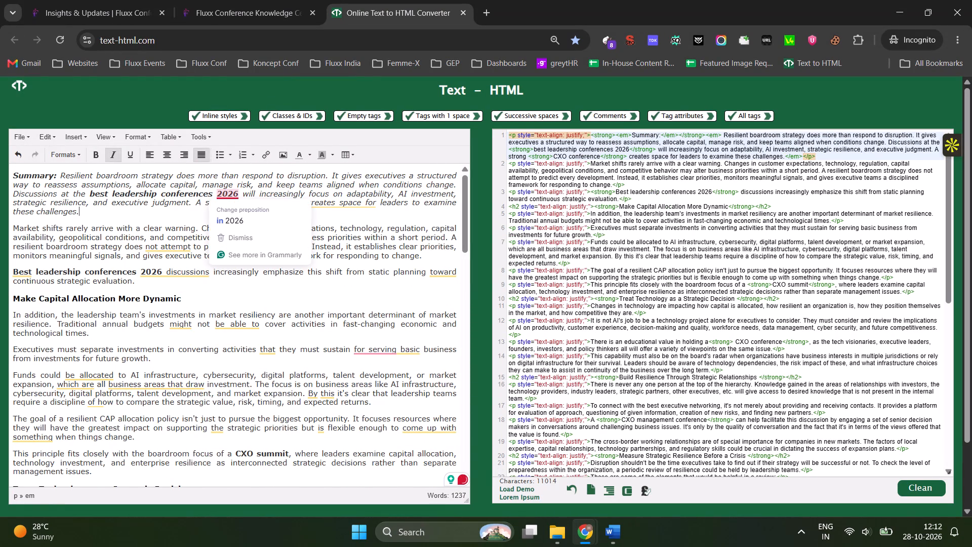
Dismiss the Grammarly suggestion on "2026" and the Plus suggestion on the last sentence of the Summary.
click(245, 237)
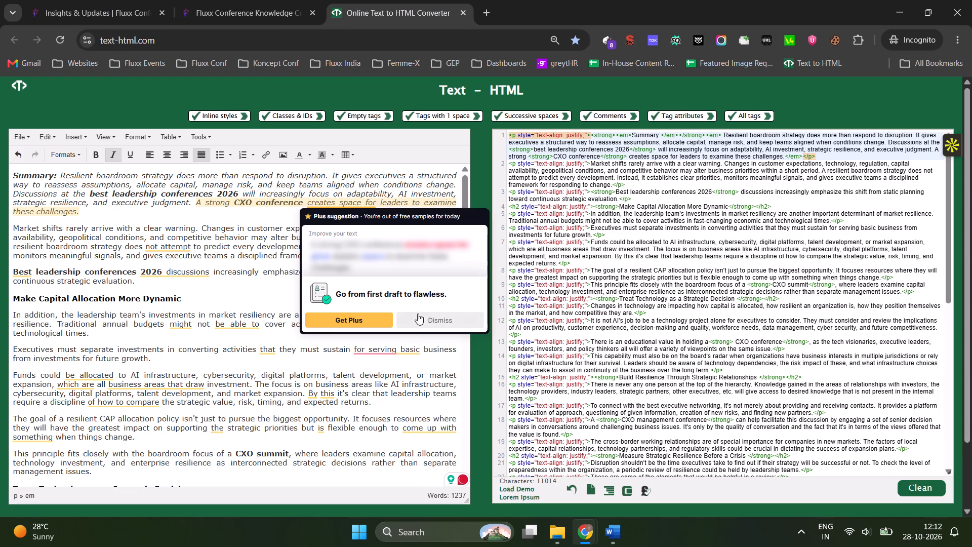
click(418, 314)
Replace "for serving" with "to serve the" in the "Executives must separate investments" paragraph under Make Capital Allocation More Dynamic.
click(119, 295)
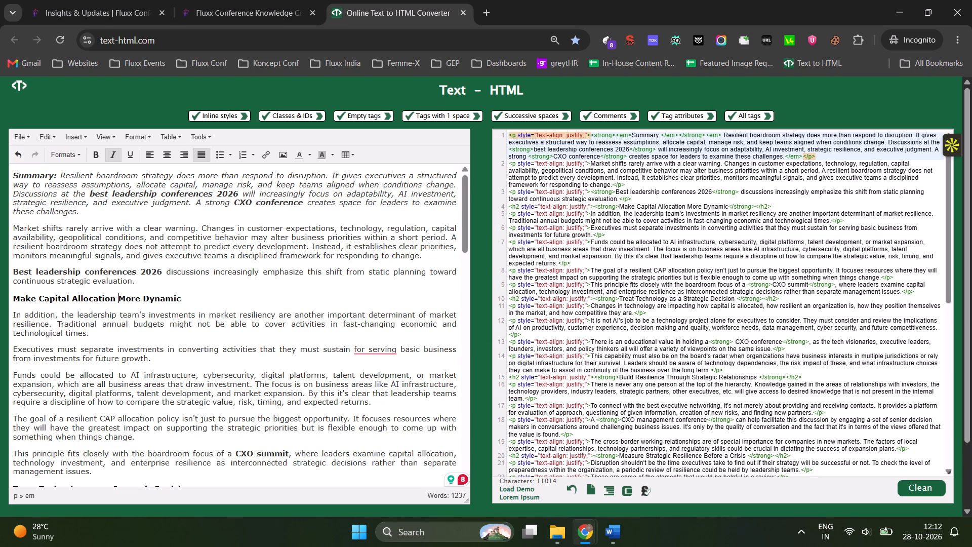
scroll(271, 269, down, 1)
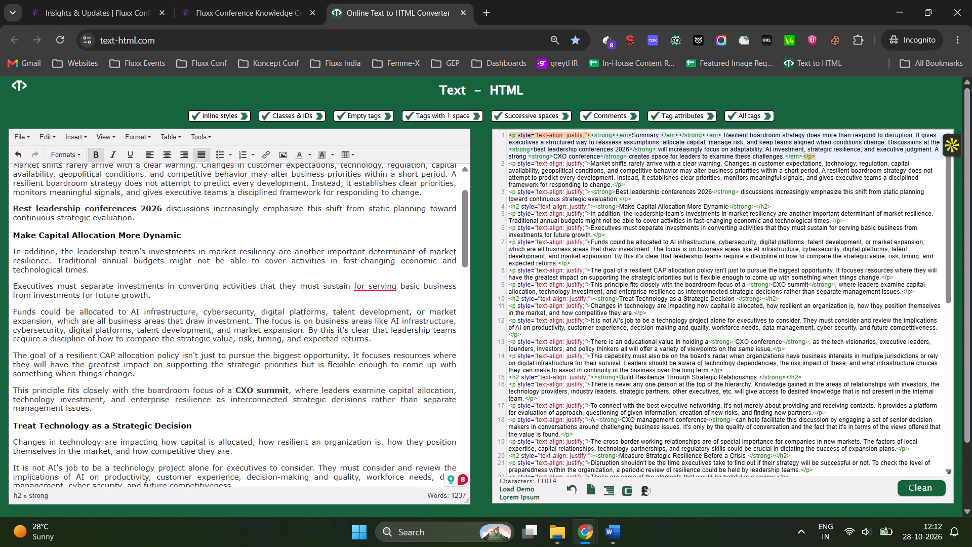
click(393, 311)
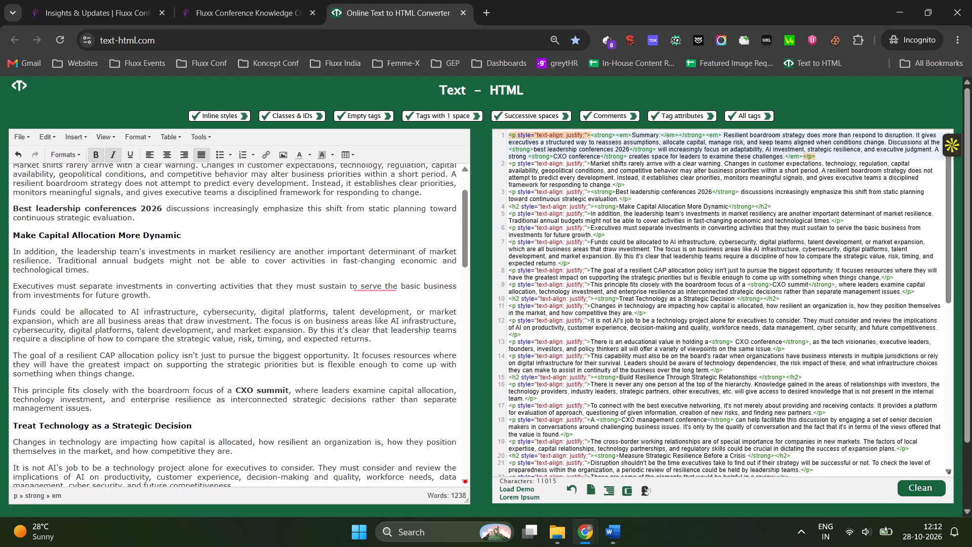
Check the section headings down to Build Resilience Through Strategic Relationships and change "etc." to "etc.," in that section's first paragraph.
click(136, 236)
scroll(133, 359, down, 1)
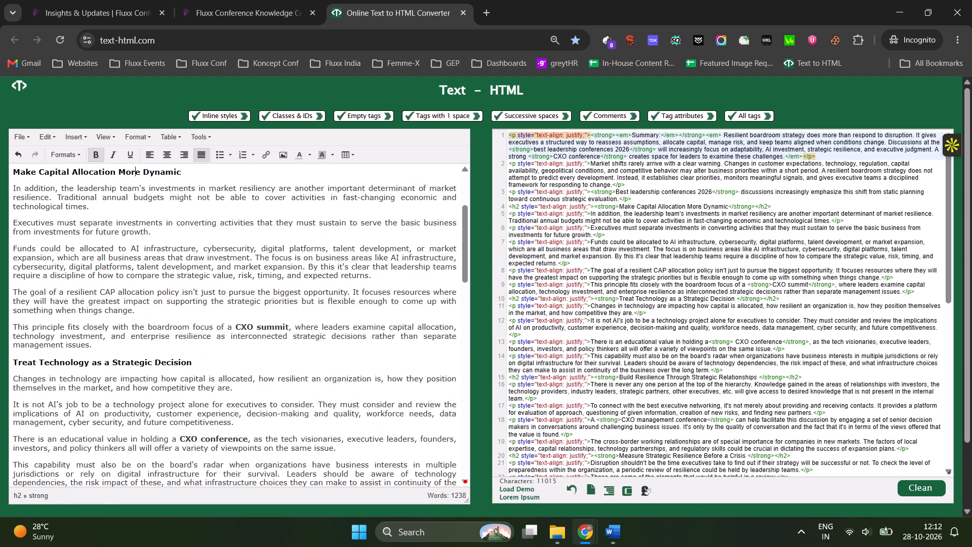
click(150, 366)
scroll(172, 333, down, 2)
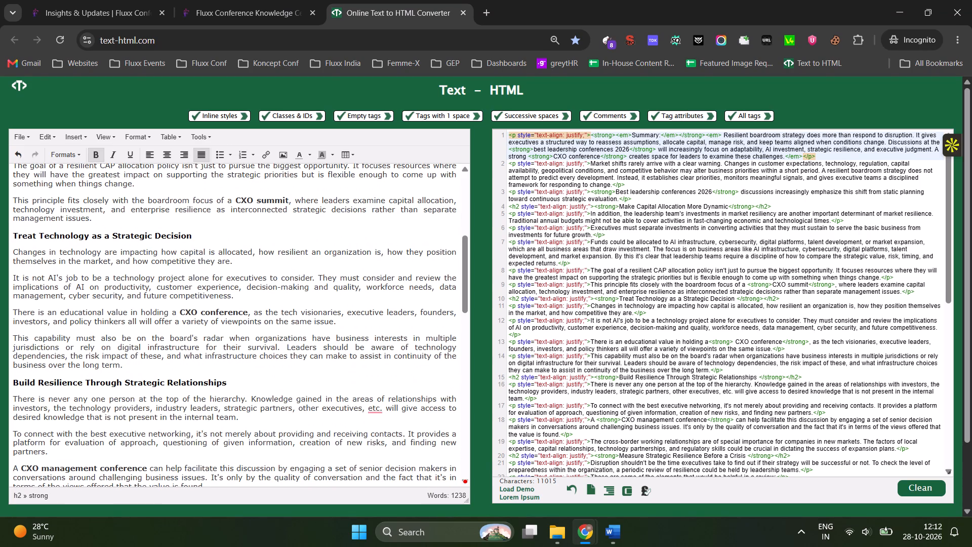
click(175, 380)
scroll(211, 354, down, 2)
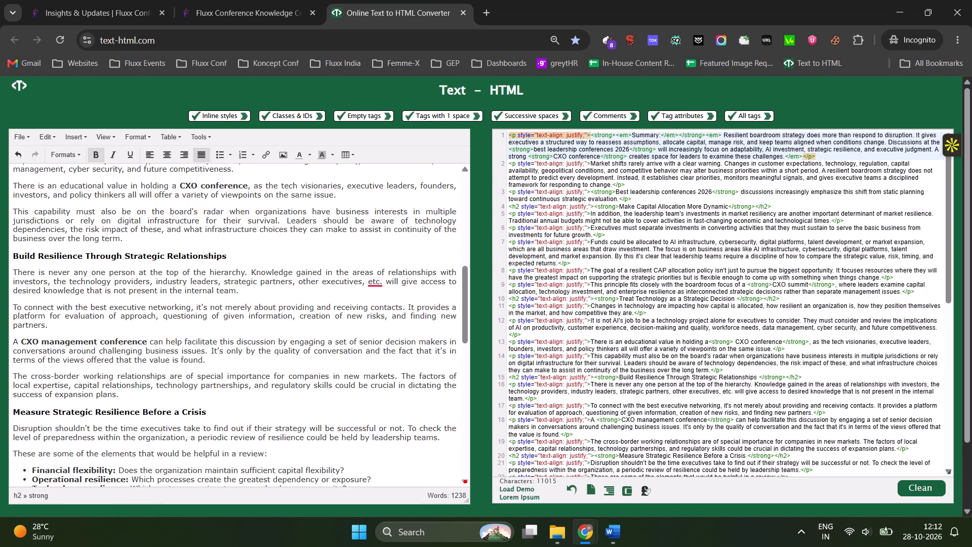
click(386, 303)
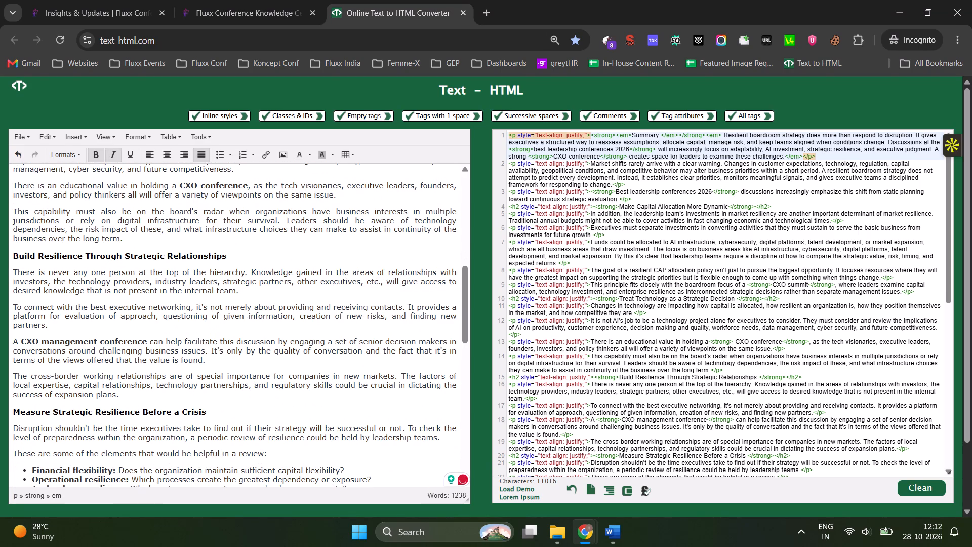
Check the format of the headings Measure Strategic Resilience Before a Crisis and Resilience Requires Continuous Strategic Discipline.
click(126, 411)
scroll(130, 379, down, 2)
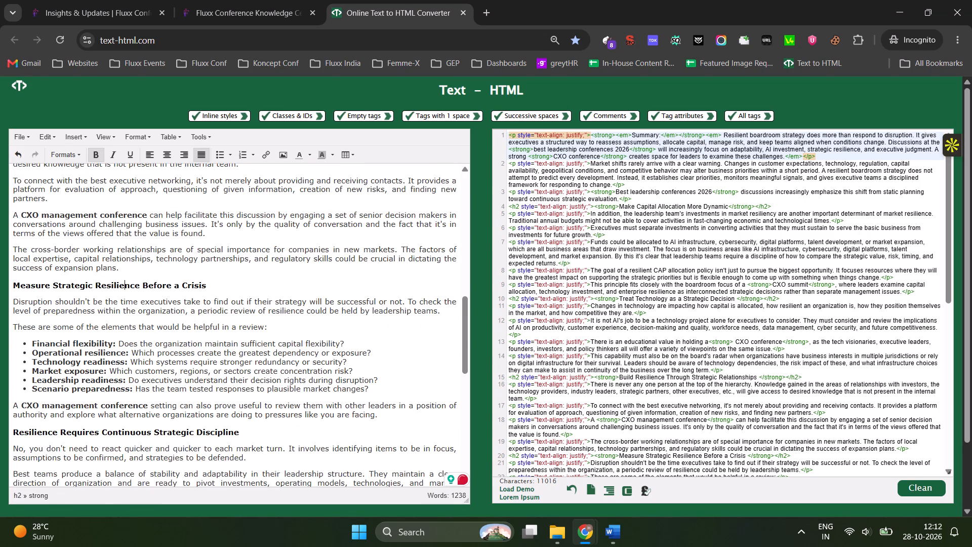
scroll(145, 339, down, 1)
click(130, 371)
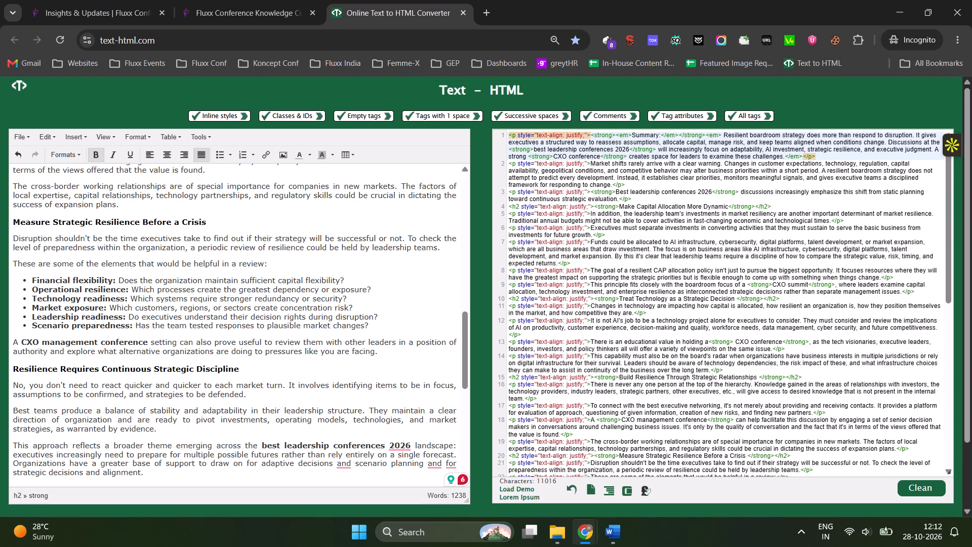
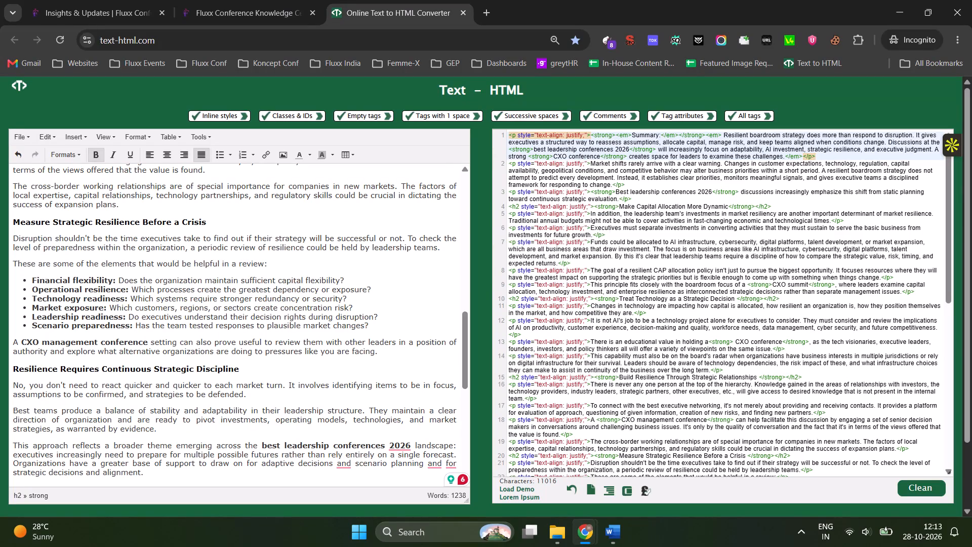
Dismiss the "2026" suggestion in the paragraph before Conclusion and change its ending to "adaptive decisions, scenario planning, and strategic decisions and alignment".
click(172, 226)
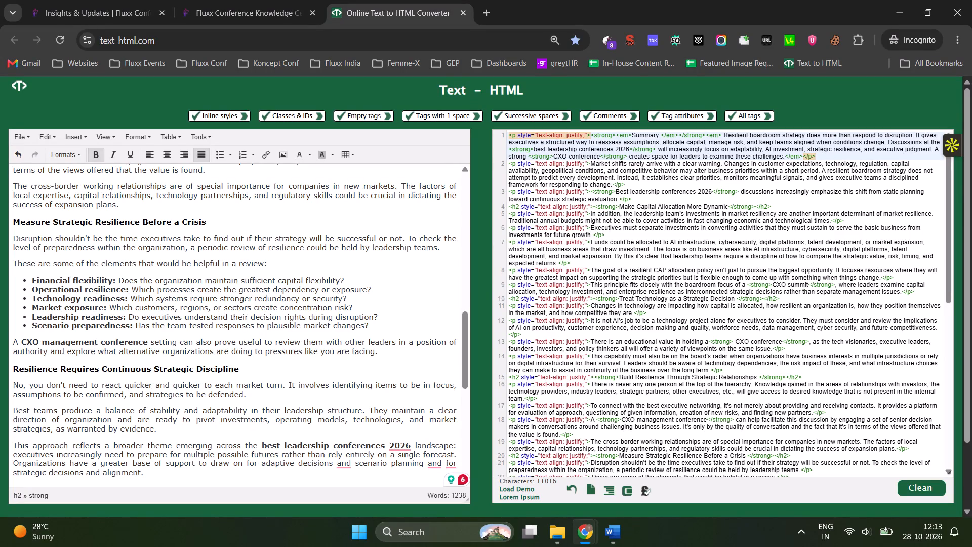
click(184, 371)
scroll(234, 326, down, 2)
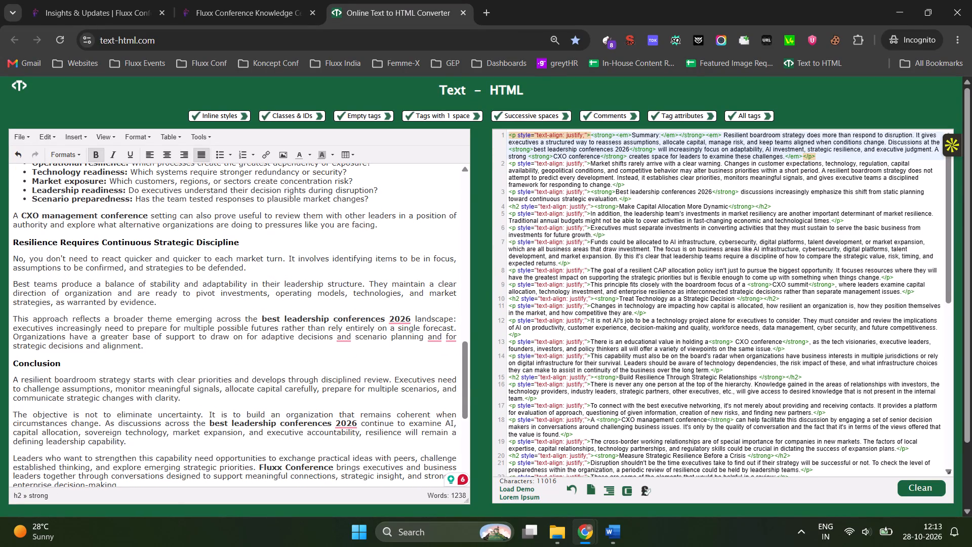
click(420, 365)
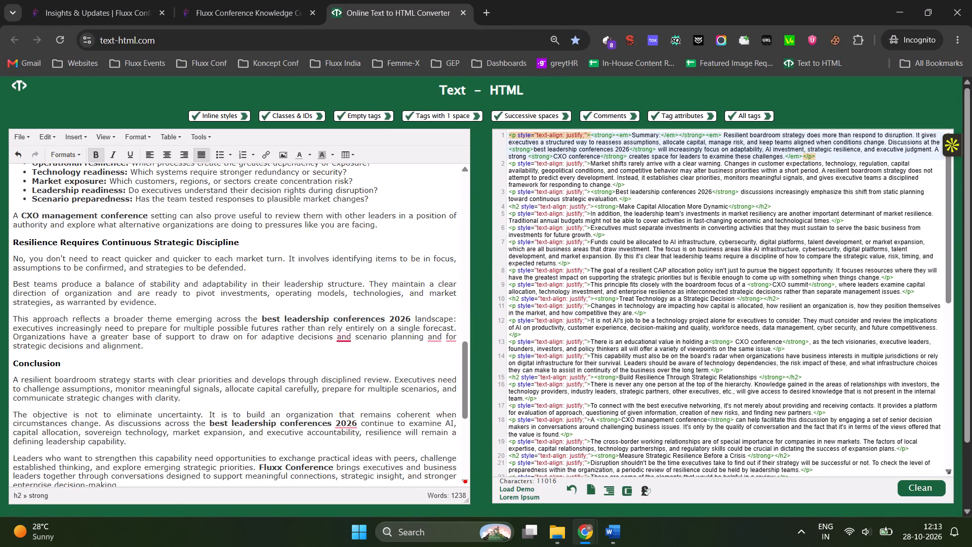
click(360, 359)
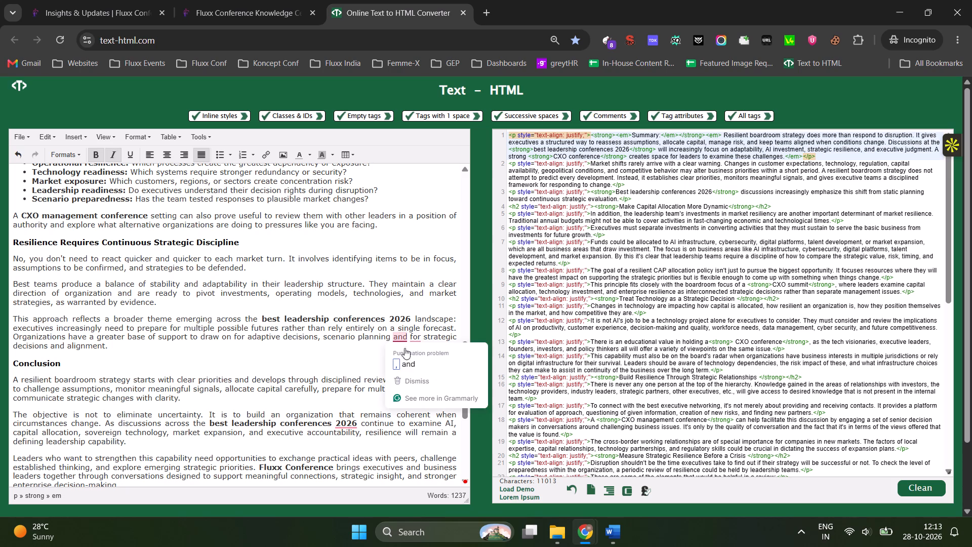
click(411, 362)
click(405, 355)
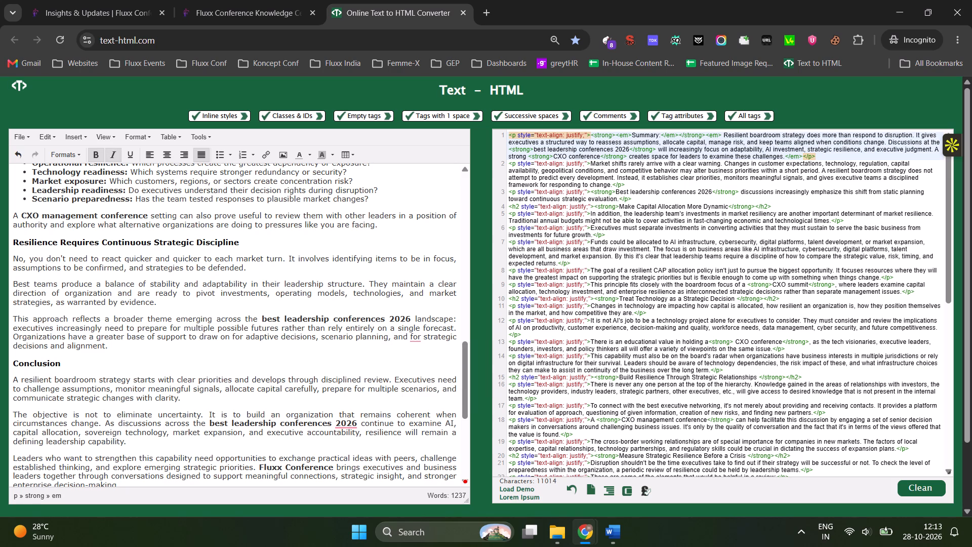
click(422, 361)
Dismiss the Grammarly suggestion on "2026" in the Conclusion and check the format of the headings Conclusion and Frequently Asked Questions.
scroll(145, 353, down, 1)
click(42, 303)
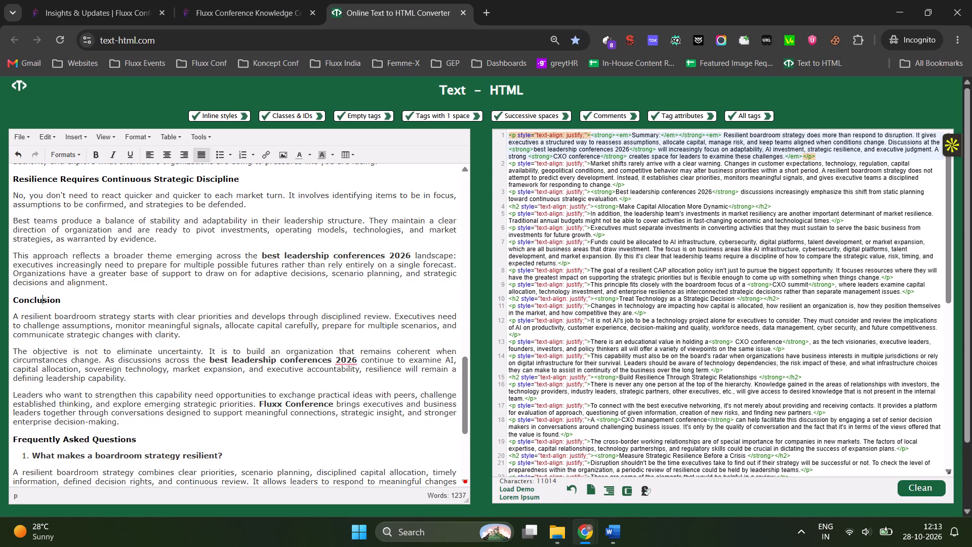
click(361, 400)
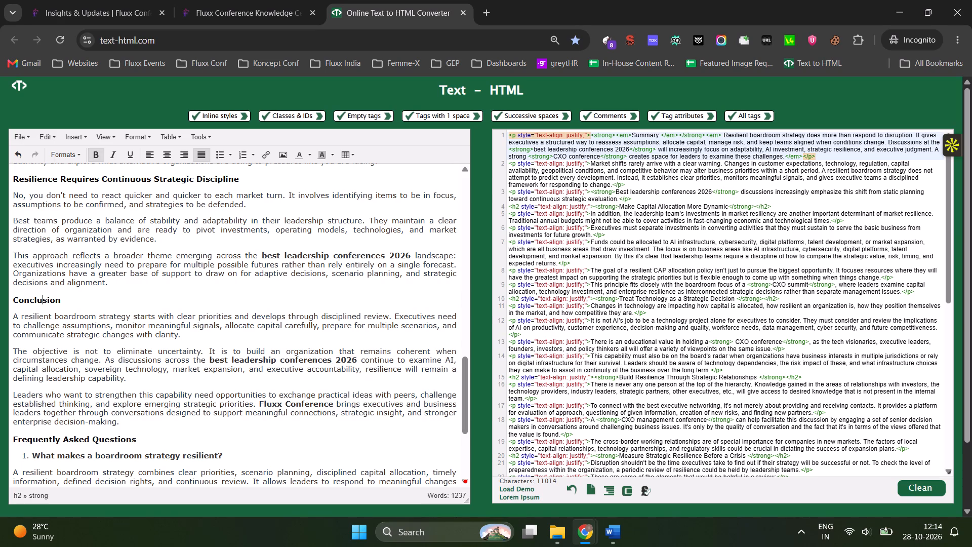
scroll(144, 421, down, 2)
click(93, 315)
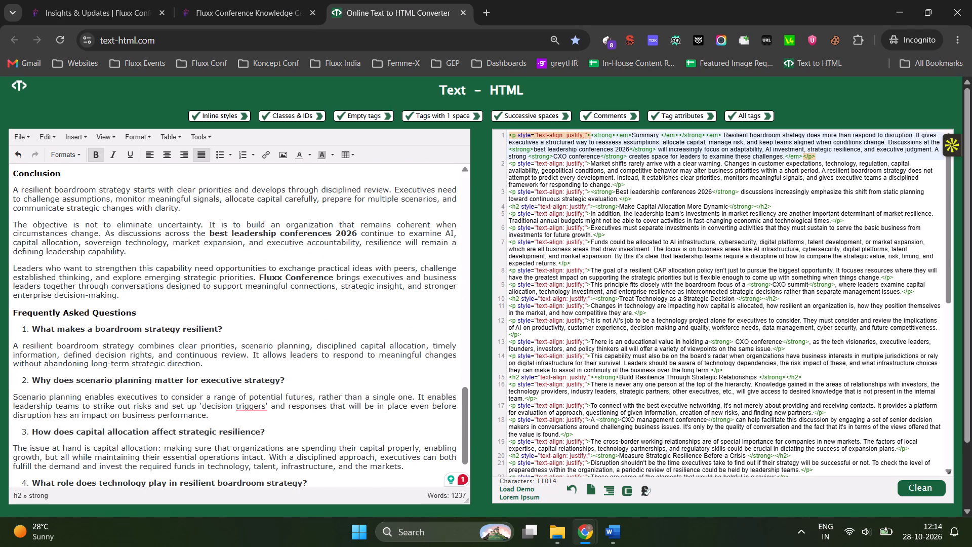
Remove the automatic list numbering from "What makes a boardroom strategy resilient?" and put a plain-text "1. " in front of it.
click(167, 330)
triple_click(167, 330)
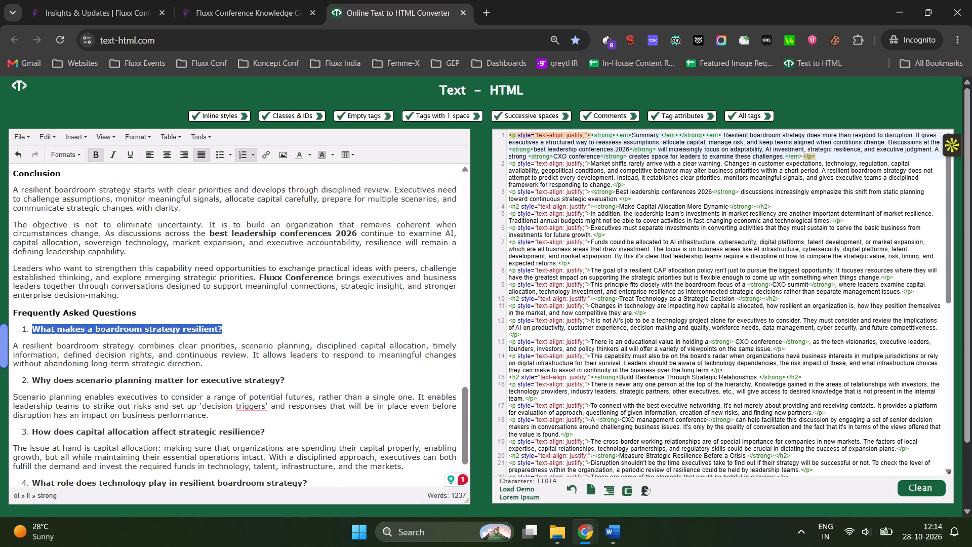
click(245, 153)
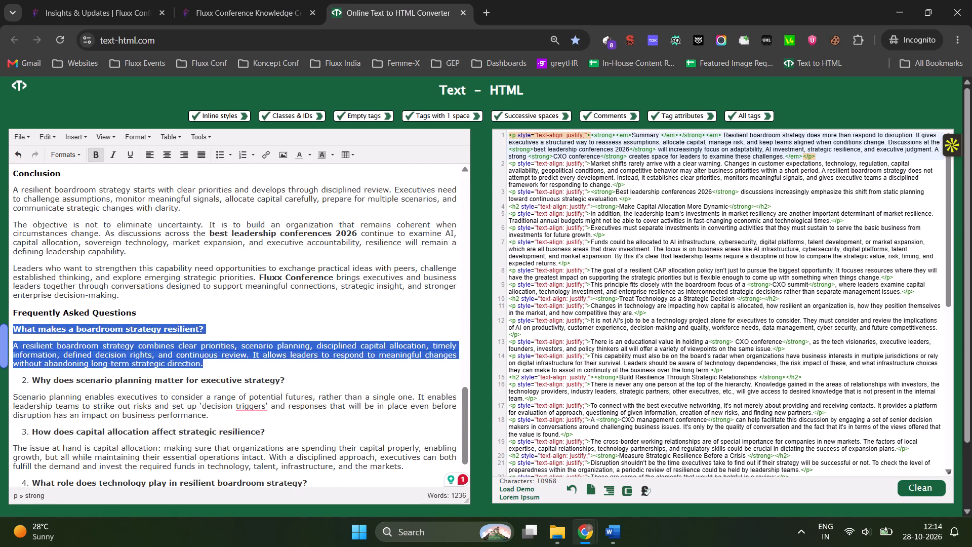
click(81, 331)
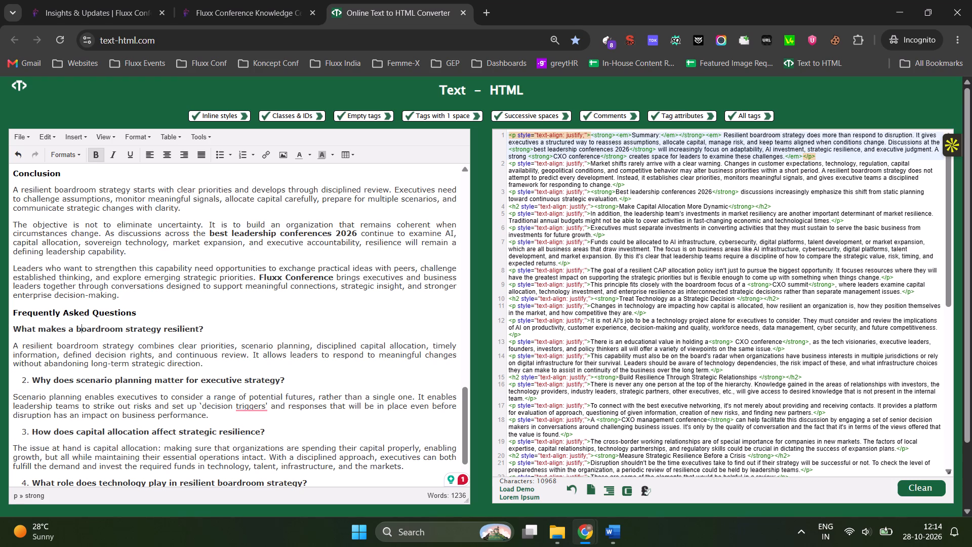
key(ctrl+Left)
key(ctrl+Left)
key(ctrl+Left)
key(ctrl+Left)
text(1.)
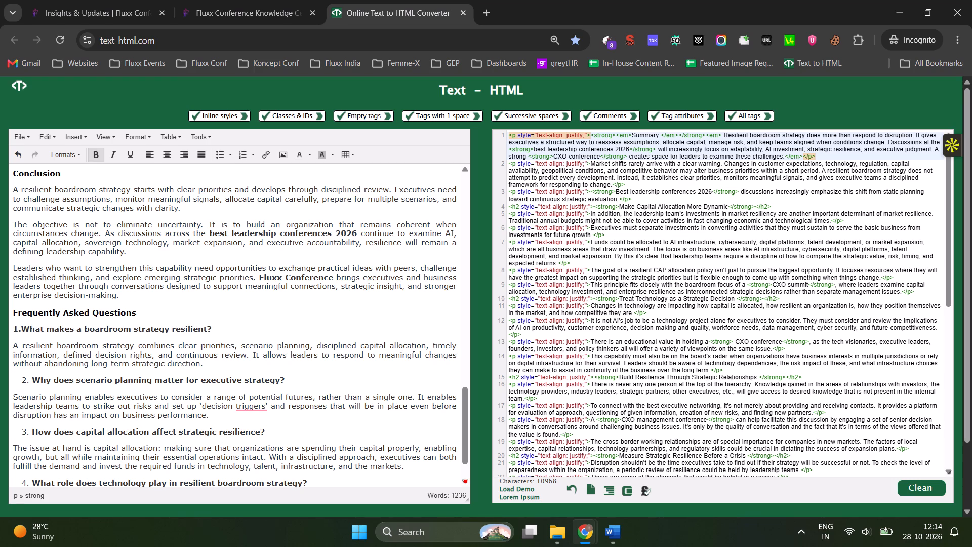
key(space)
Turn "Why does scenario planning matter for executive strategy?" from a numbered list item into a plain paragraph starting with "2. ".
triple_click(112, 381)
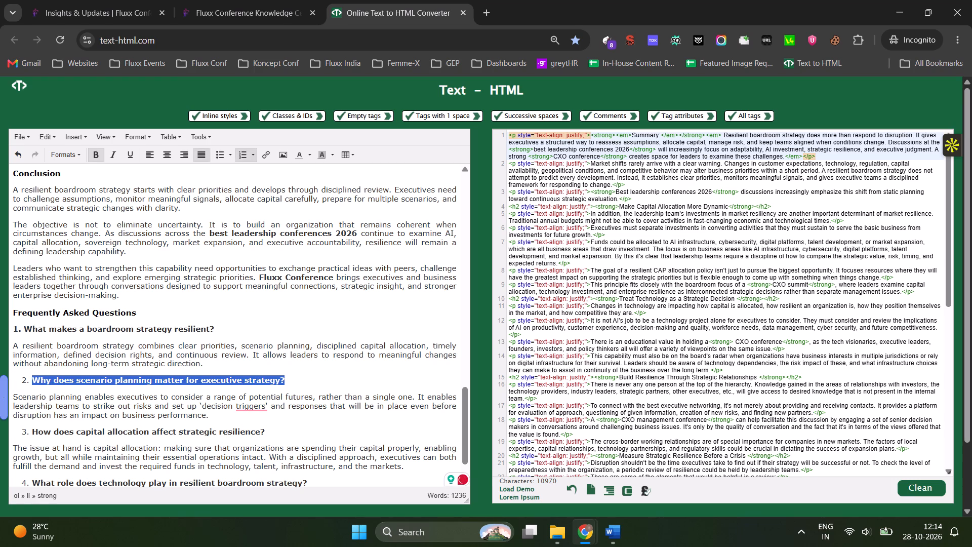
click(241, 158)
click(55, 382)
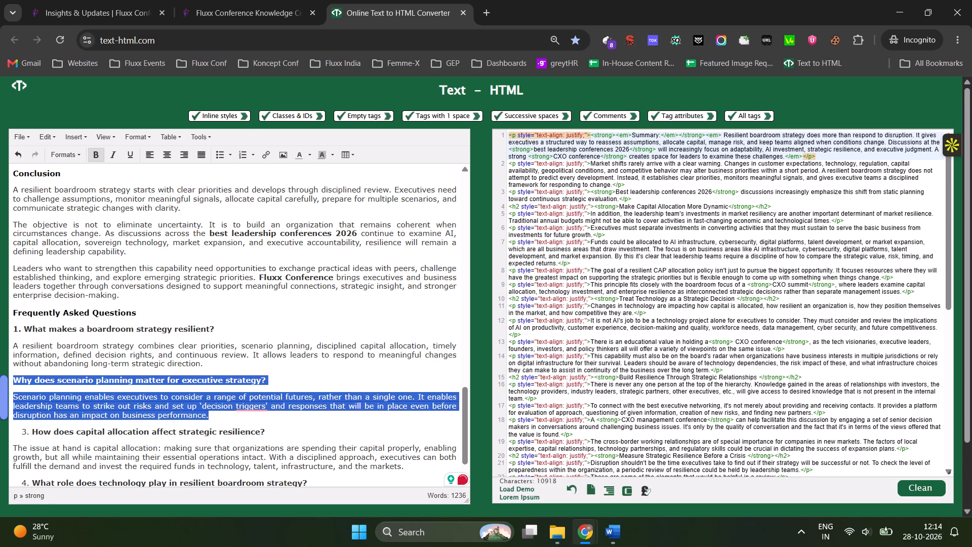
click(66, 380)
key(ctrl+Left)
key(ctrl+Left)
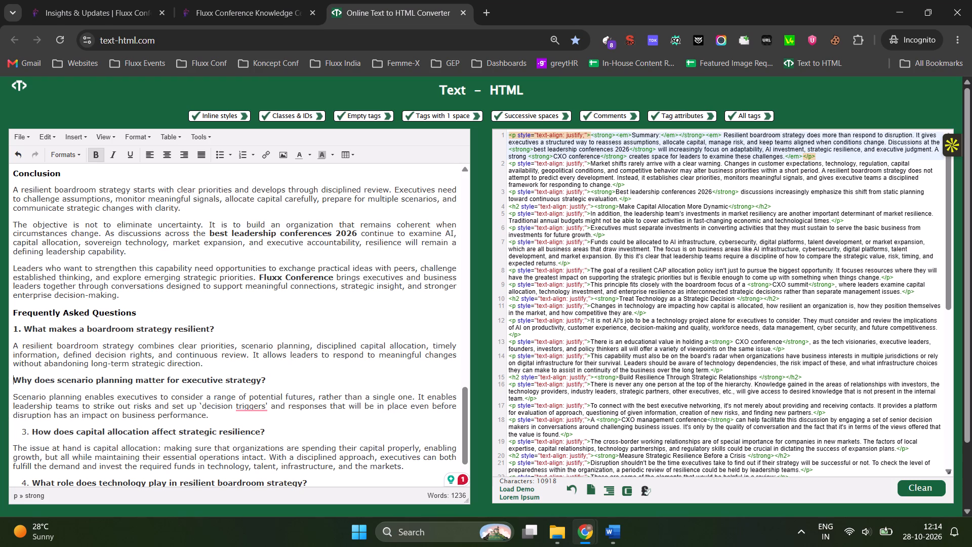
key(ctrl+Left)
text(2.)
key(space)
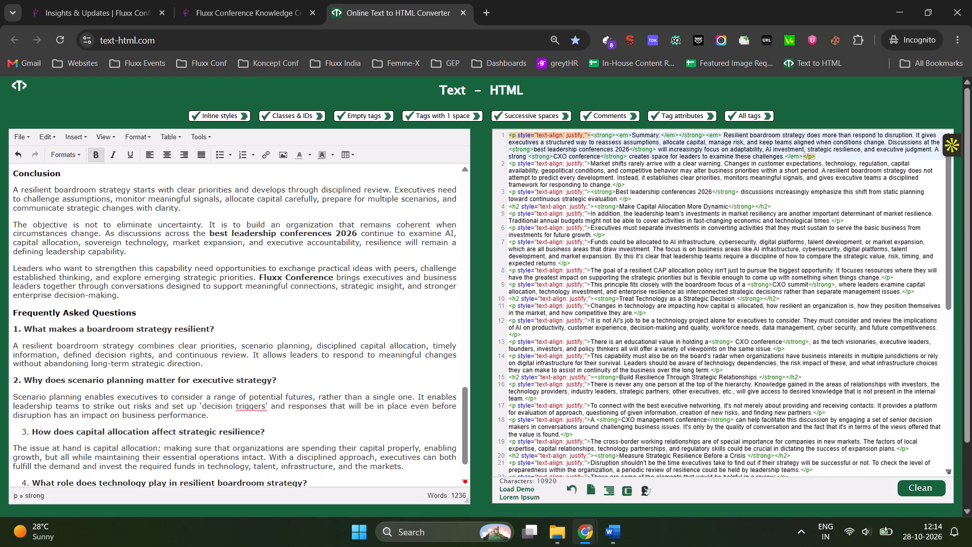
Dismiss the Grammarly suggestion on "triggers" in the scenario planning answer.
click(268, 423)
Turn "How does capital allocation affect strategic resilience?" from a numbered list item into a plain paragraph starting with "3. ".
scroll(261, 361, down, 2)
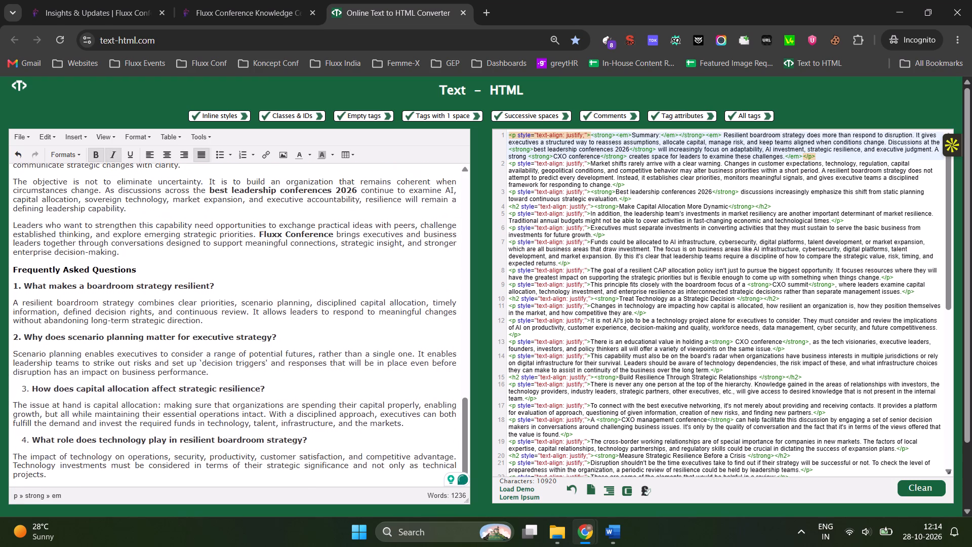
triple_click(201, 384)
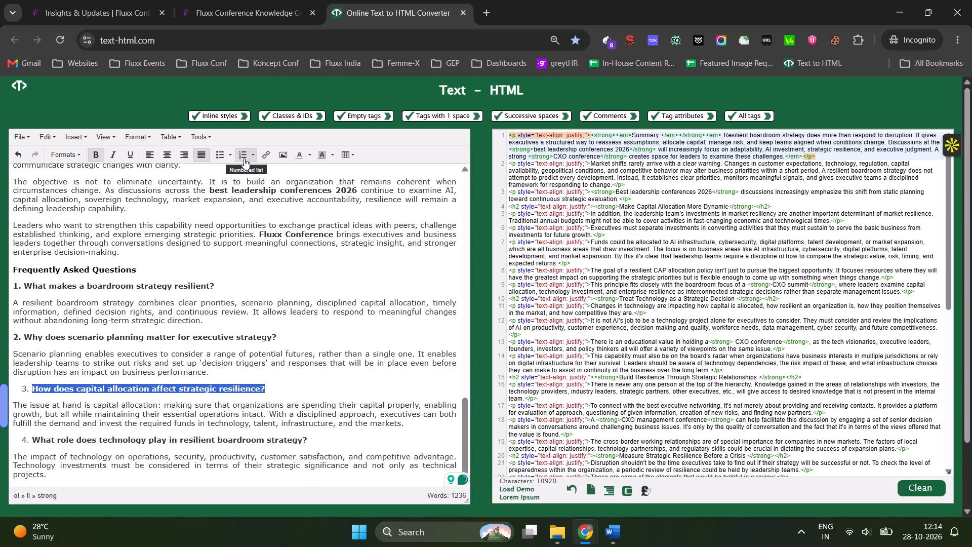
click(244, 159)
click(100, 388)
key(ctrl+Left)
key(ctrl+Left)
key(ctrl+Left)
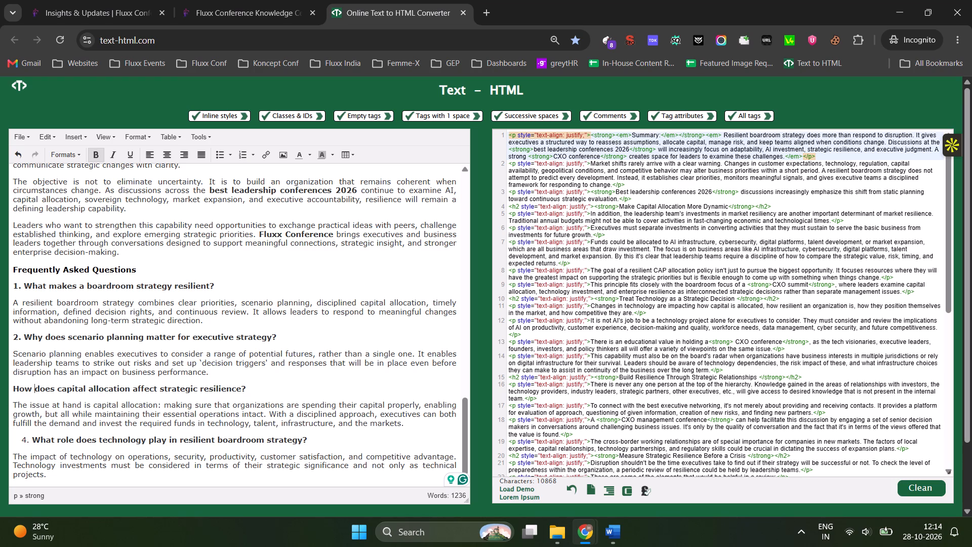
key(ctrl+Left)
text(3.)
key(space)
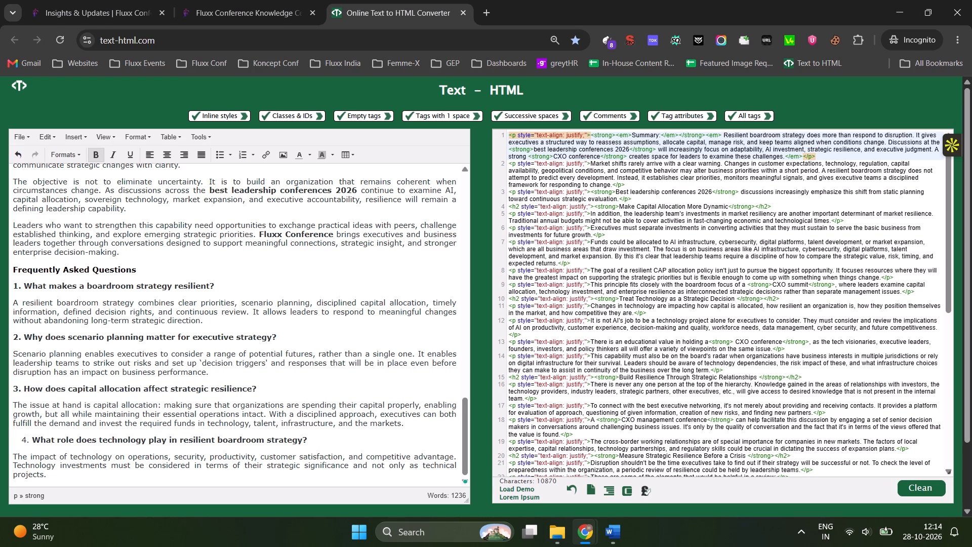
Turn "What role does technology play in resilient boardroom strategy?" from a numbered list item into a plain paragraph starting with "4. ".
scroll(166, 429, down, 2)
triple_click(224, 360)
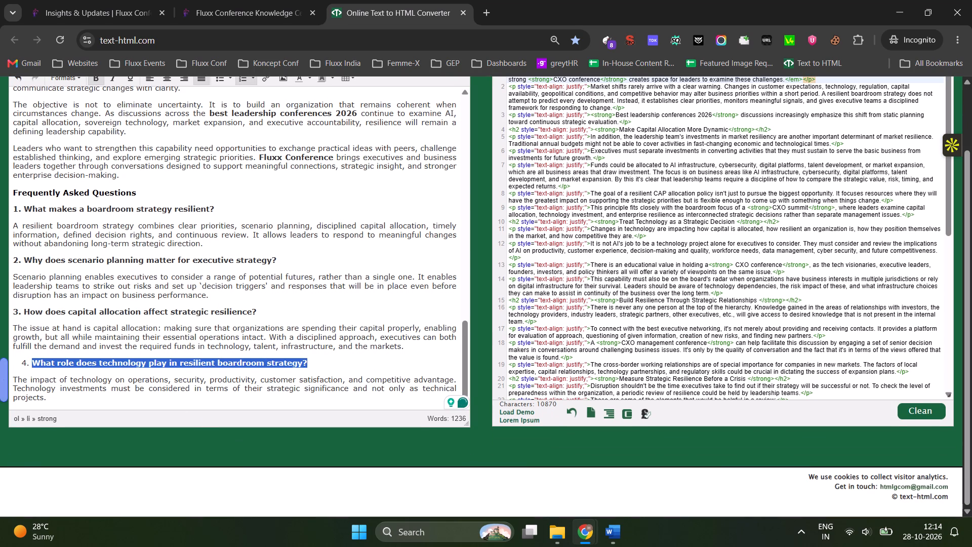
scroll(237, 442, up, 1)
click(241, 143)
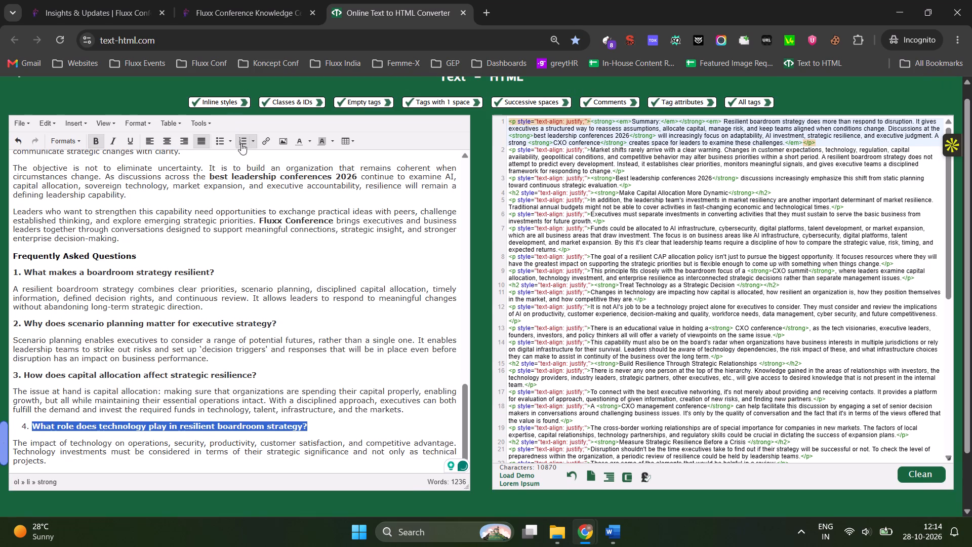
click(152, 429)
key(ctrl+Left)
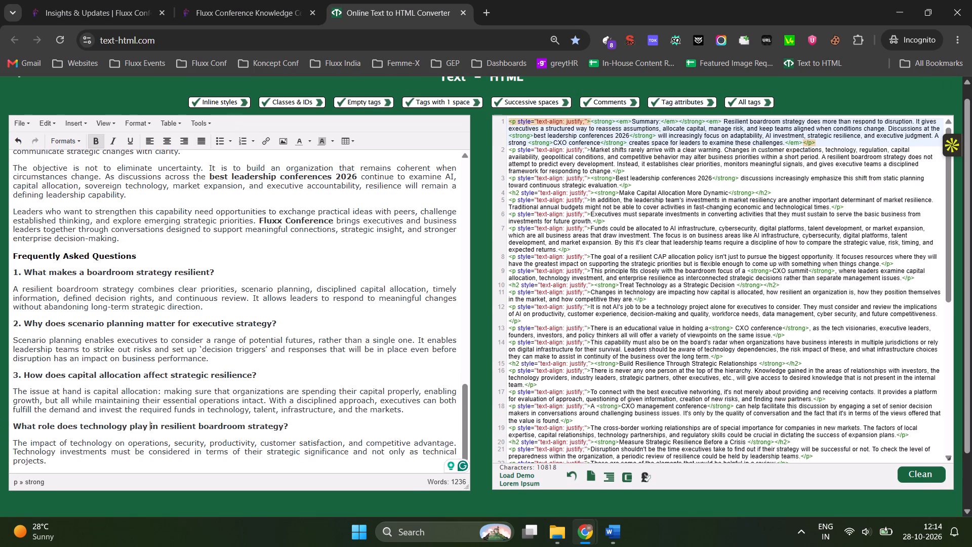
key(ctrl+Left)
key(ctrl+Left)
key(ctrl+Left)
key(ctrl+Left)
key(ctrl+Left)
text(4.)
key(space)
Recheck the format of every section heading from Make Capital Allocation More Dynamic to Frequently Asked Questions, and of the first FAQ question.
scroll(143, 370, down, 1)
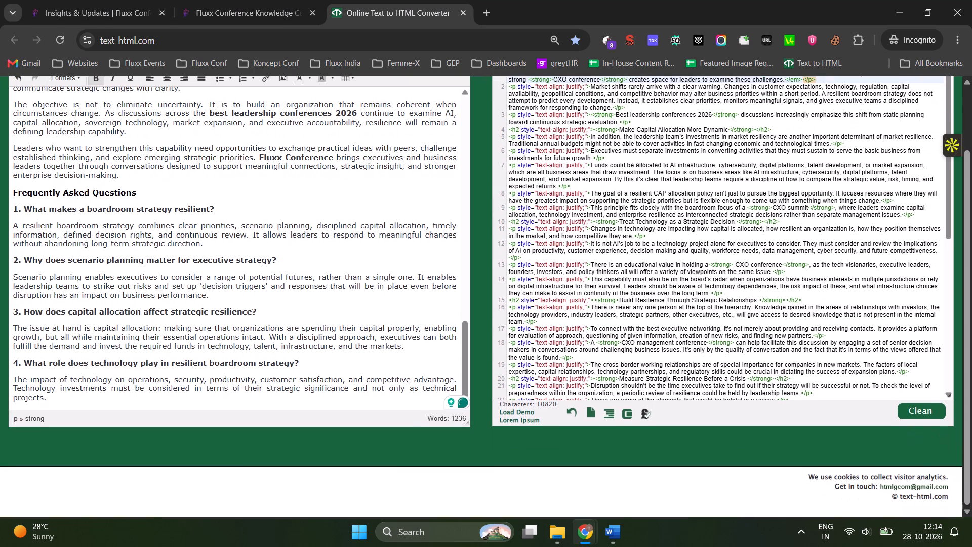
click(338, 320)
scroll(336, 324, up, 20)
scroll(336, 324, up, 2)
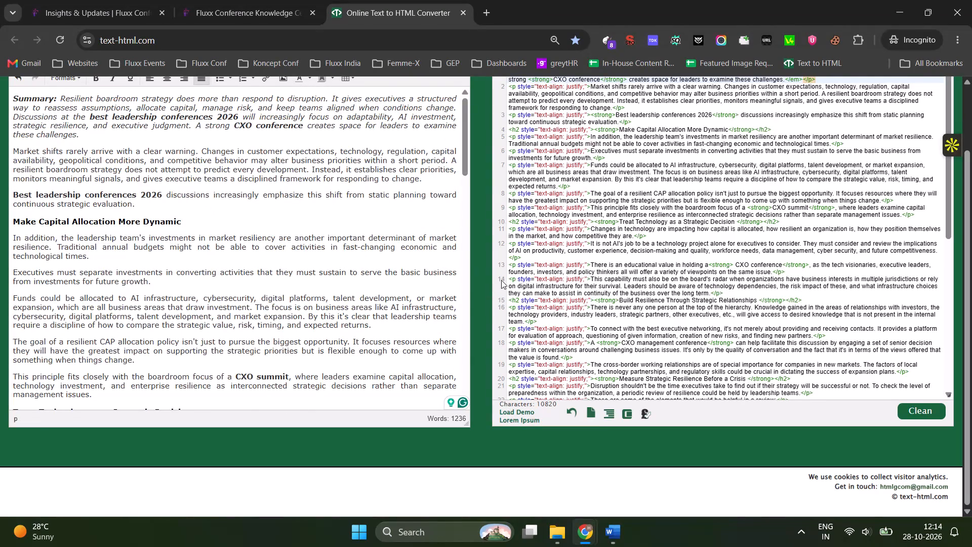
scroll(487, 287, up, 1)
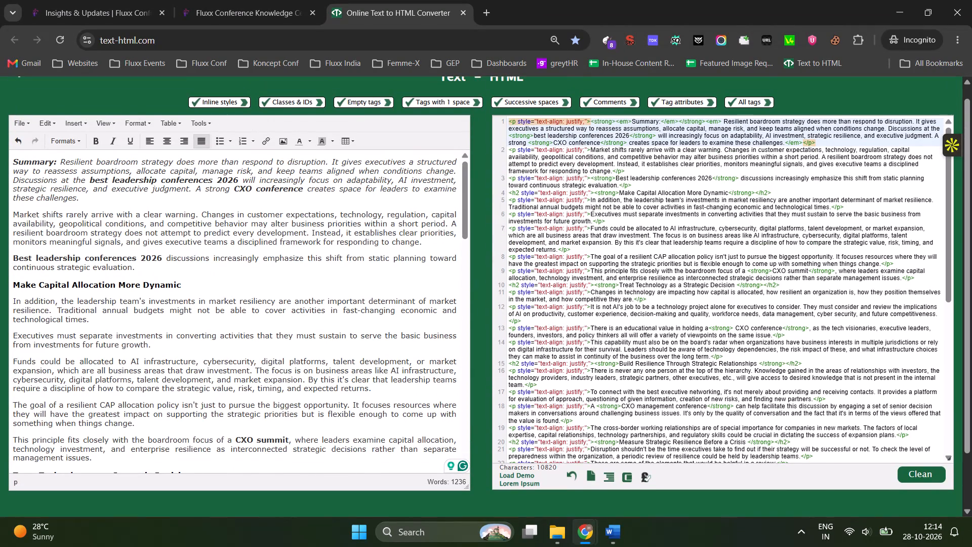
click(176, 284)
scroll(267, 285, down, 2)
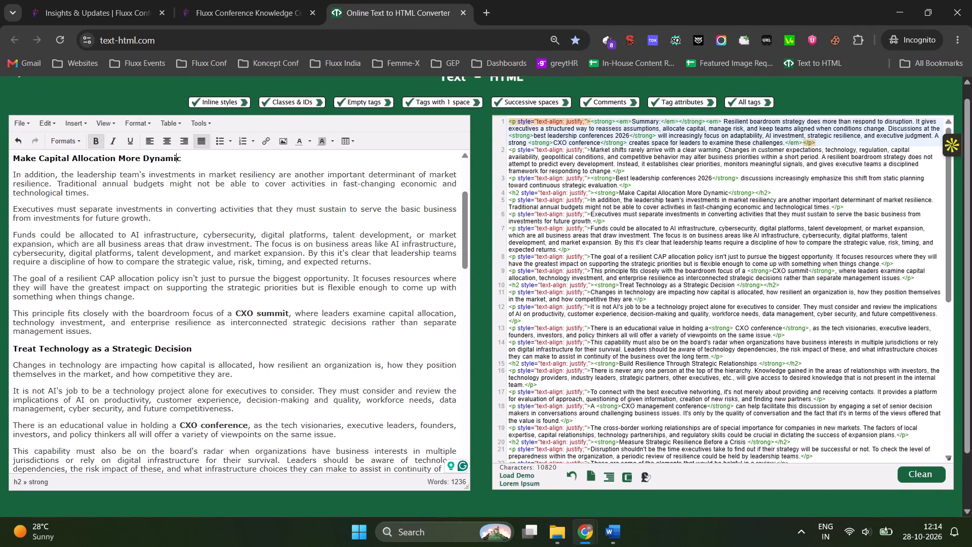
click(179, 348)
scroll(239, 346, down, 2)
click(206, 373)
scroll(240, 358, down, 3)
click(191, 335)
scroll(190, 357, down, 2)
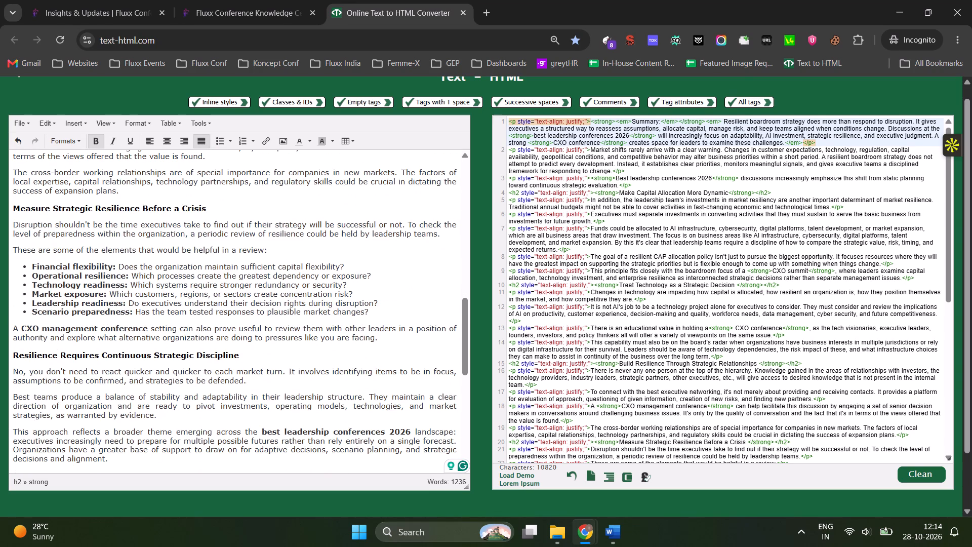
click(223, 357)
scroll(222, 357, down, 3)
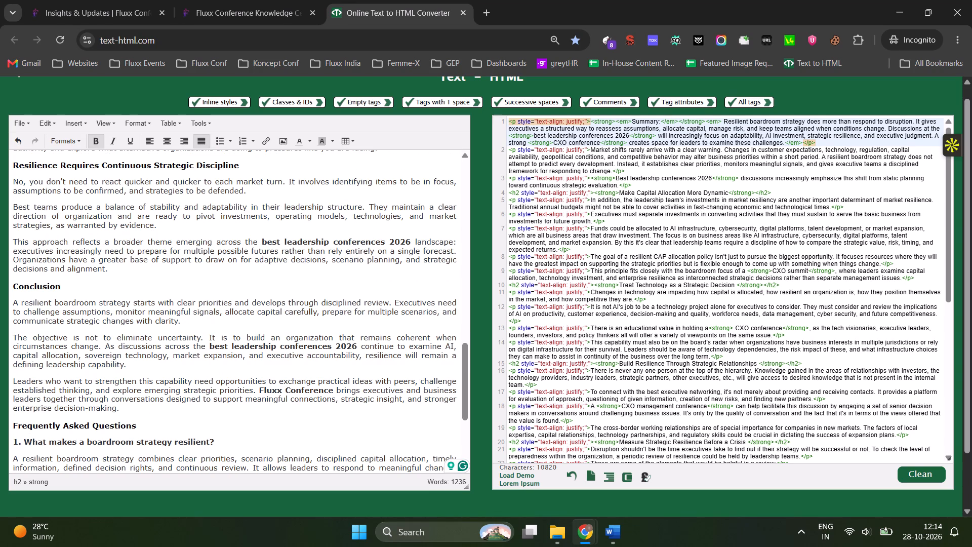
click(45, 285)
scroll(101, 335, down, 2)
click(118, 299)
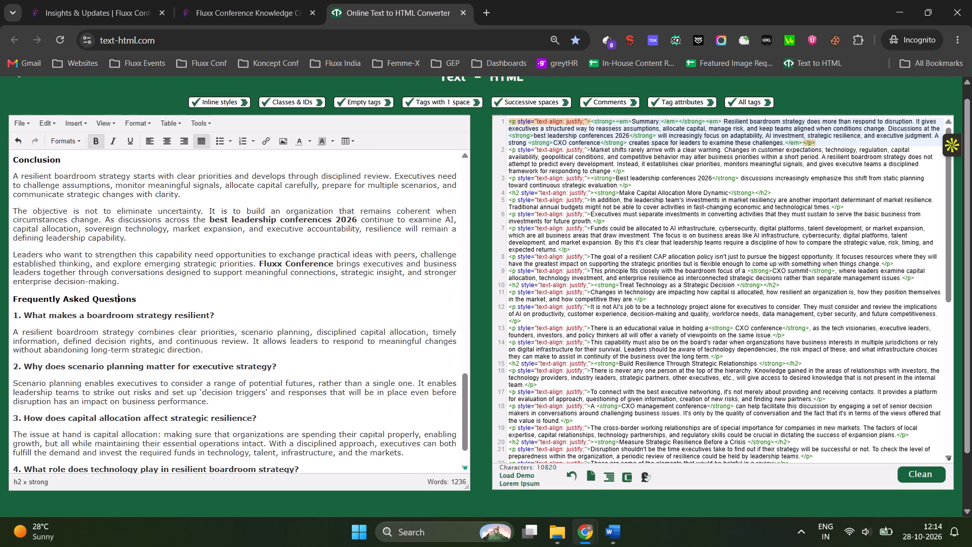
click(132, 315)
scroll(182, 345, down, 7)
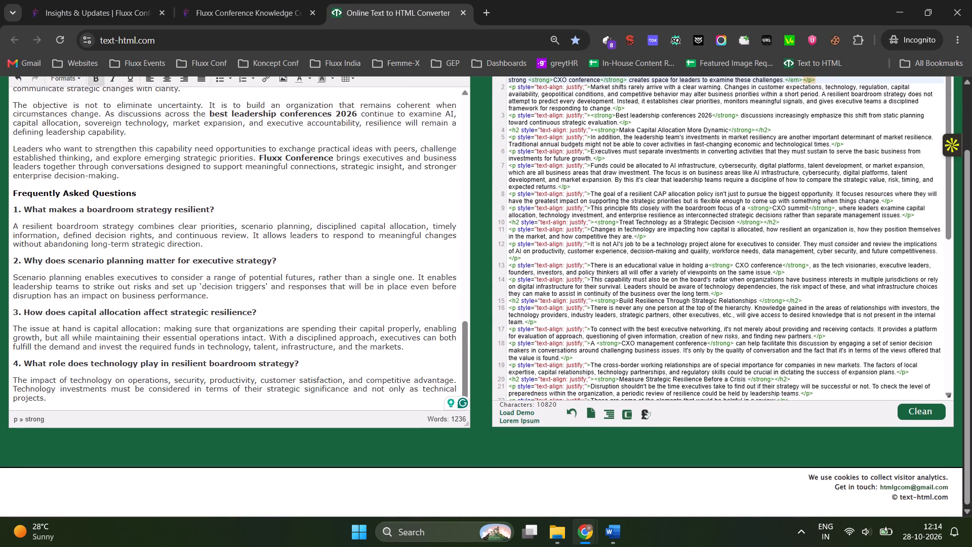
Add an empty paragraph after the answer to FAQ question 4 at the end of the article.
click(116, 397)
key(Return)
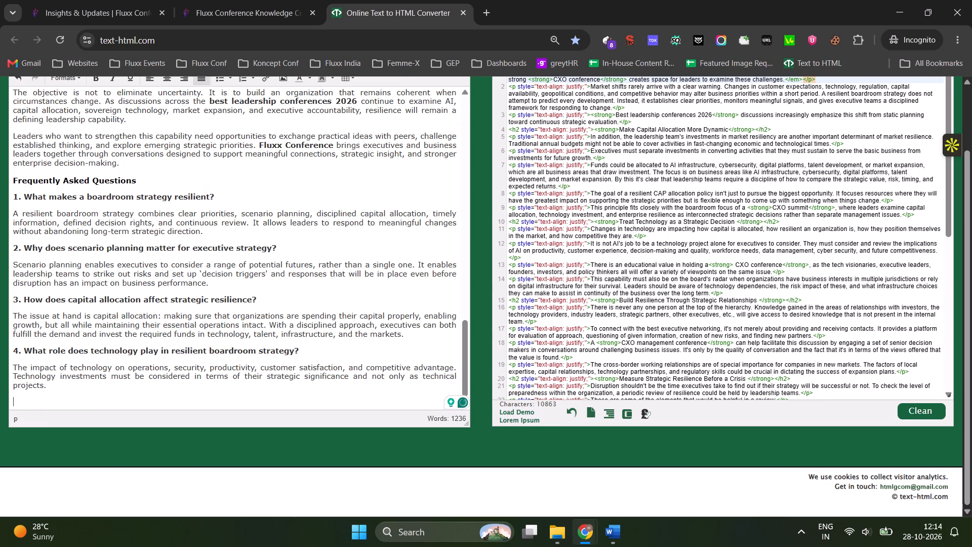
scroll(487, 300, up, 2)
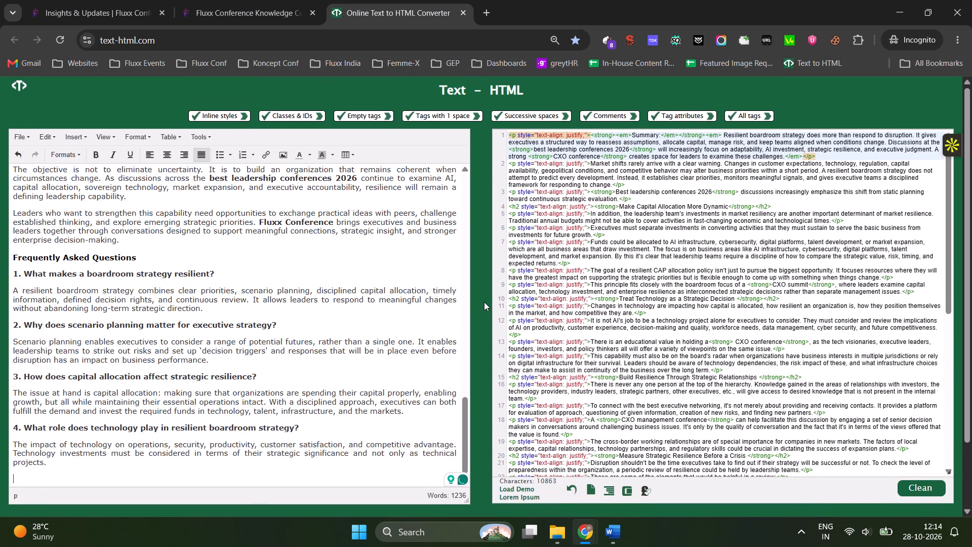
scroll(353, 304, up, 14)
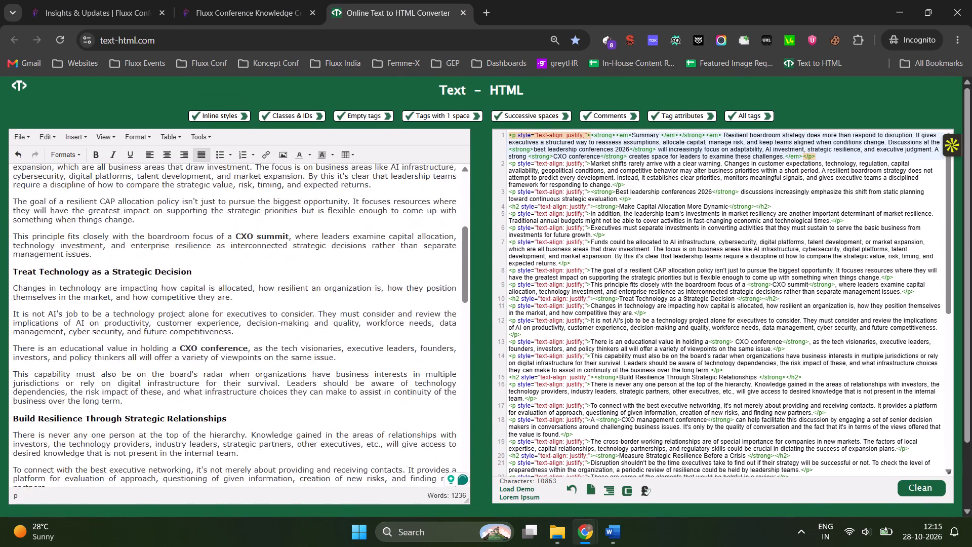
Review the keywords, URL and meta details at the top of the Word document against the converted article.
scroll(334, 316, up, 12)
key(alt+Tab)
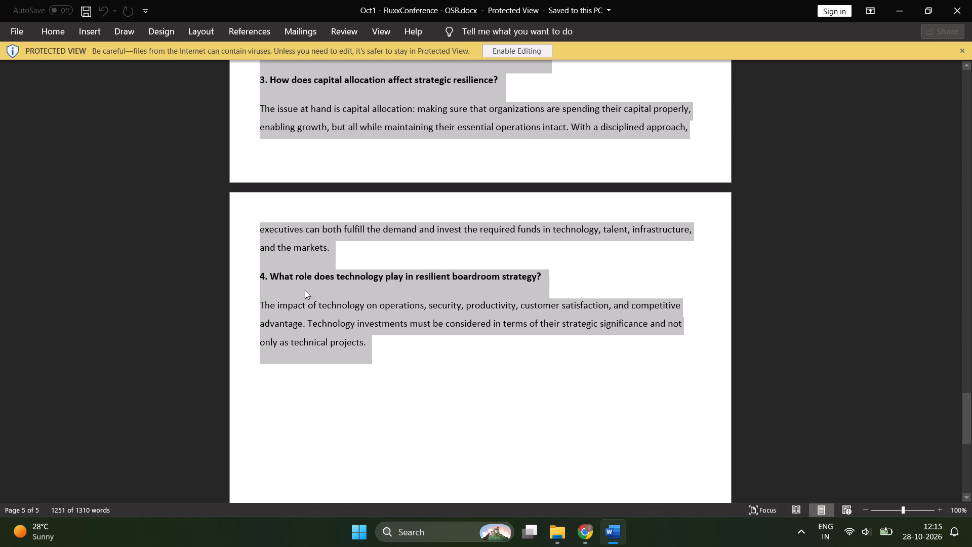
scroll(958, 379, up, 9)
drag(971, 380, 971, 122)
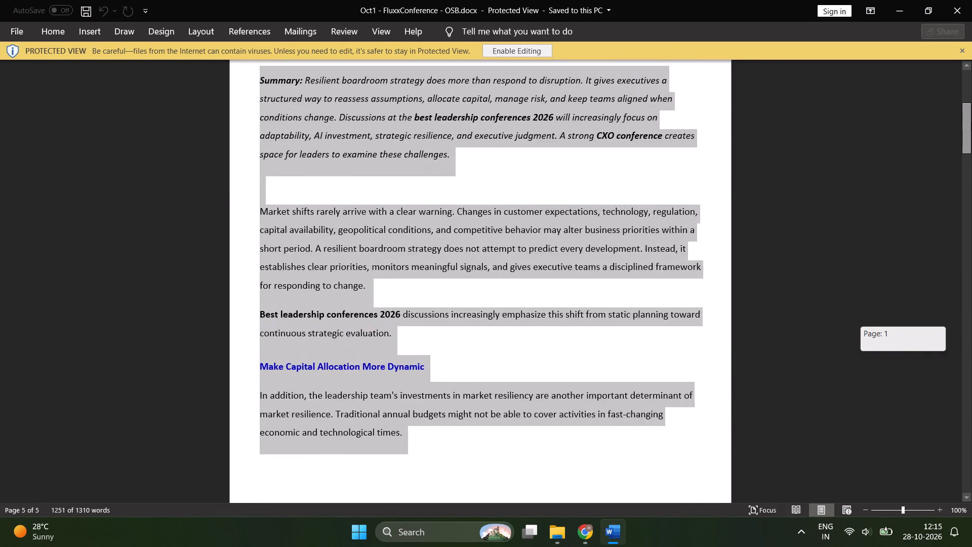
drag(971, 122, 970, 70)
click(625, 264)
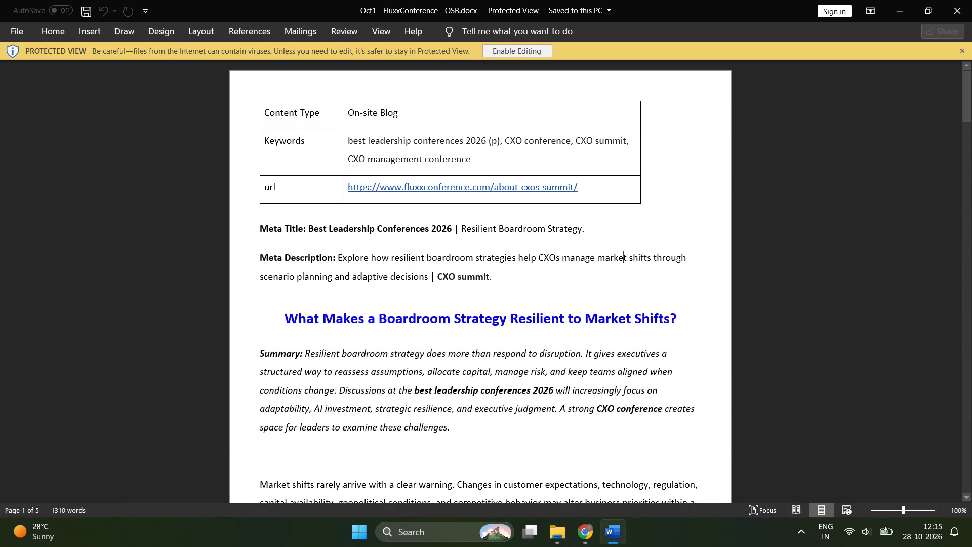
right_click(513, 189)
right_click(541, 185)
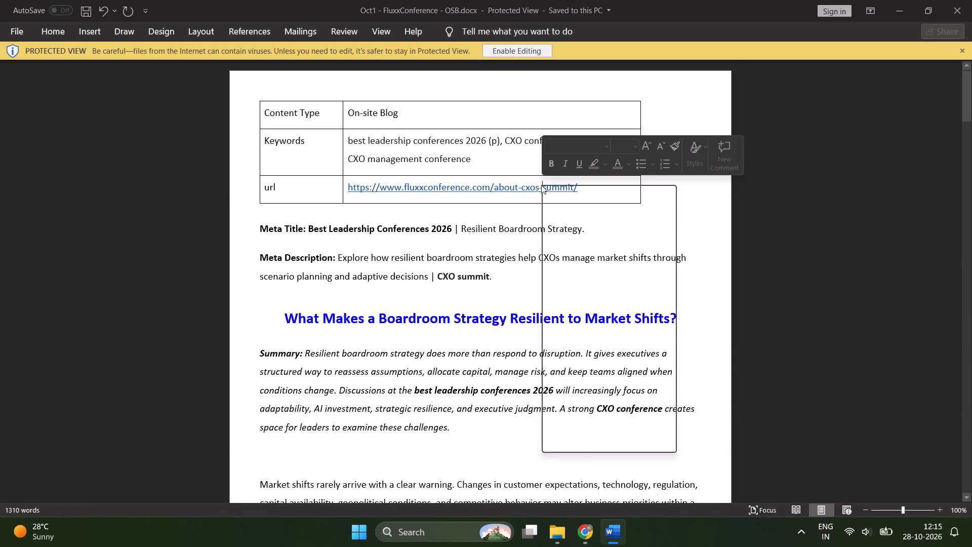
click(609, 310)
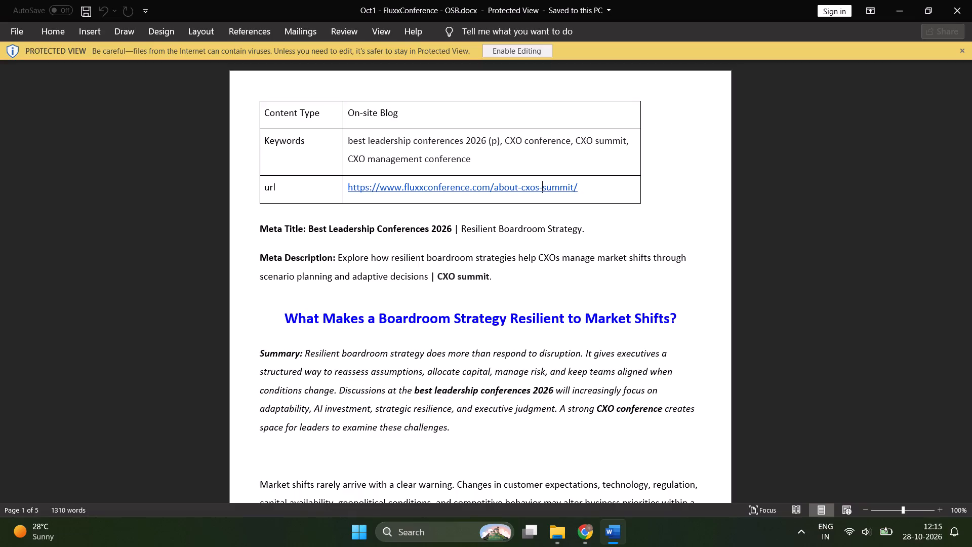
key(alt+Tab)
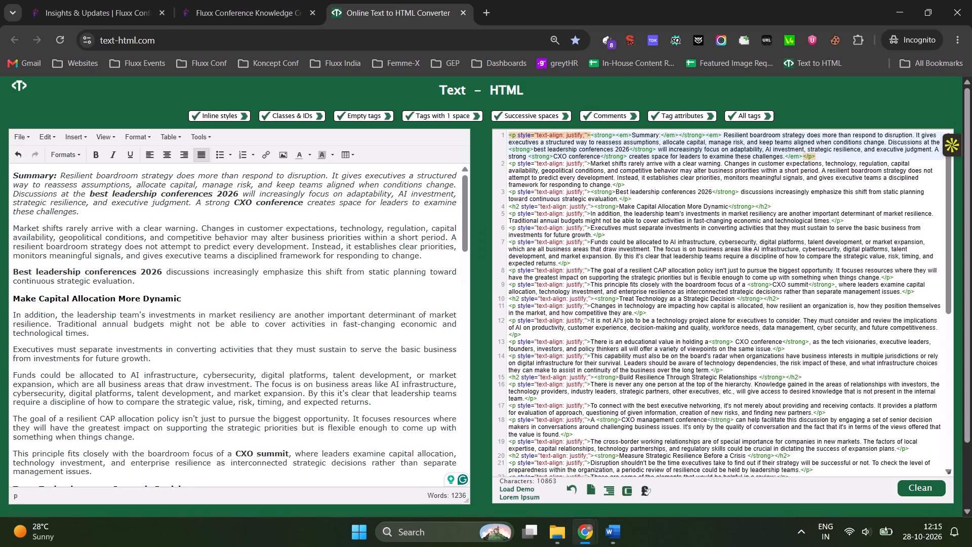
key(alt+Tab)
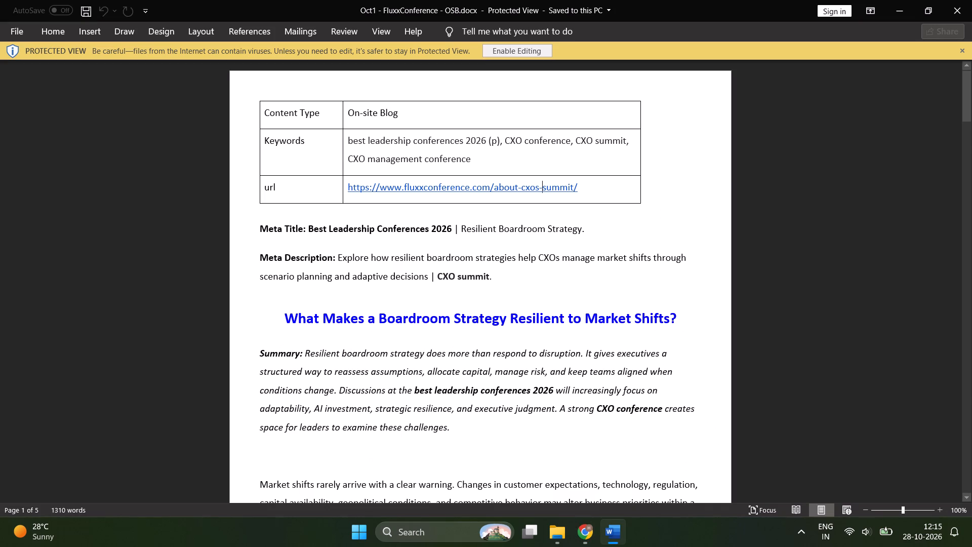
From Insights & Updates, open "How CXOs Rethink Capital Allocation at a CXO Conference?" and "Leadership Signals Every CXO Should Monitor…" in separate tabs.
key(alt+Tab)
click(106, 0)
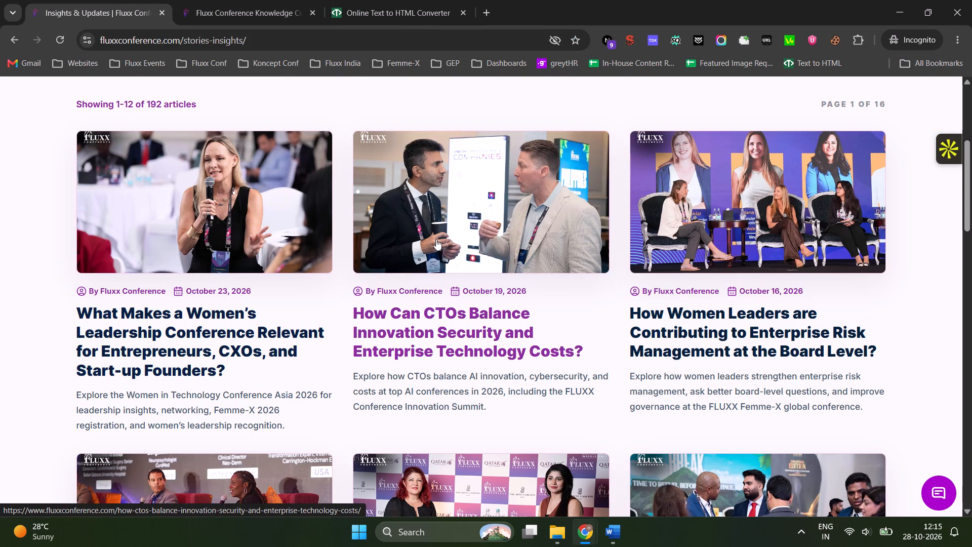
scroll(483, 295, down, 5)
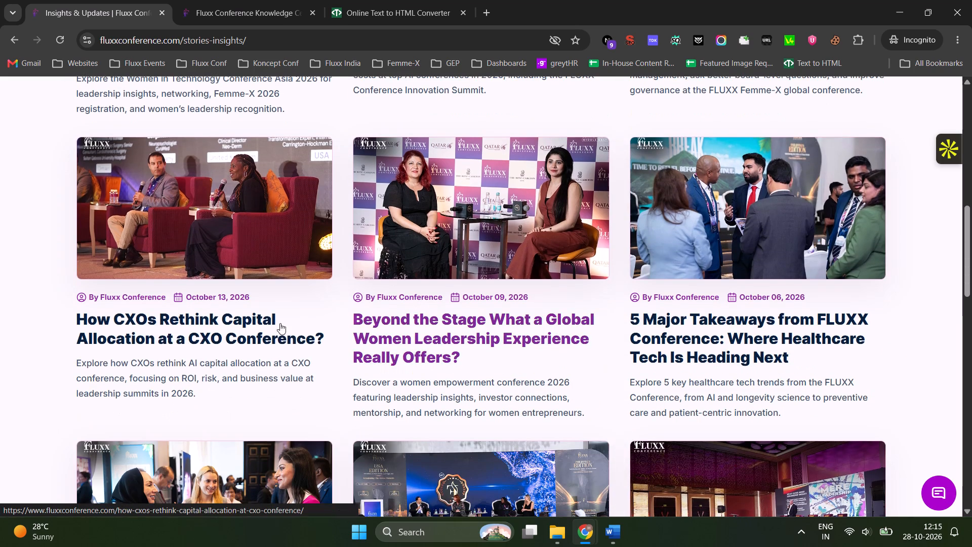
middle_click(229, 337)
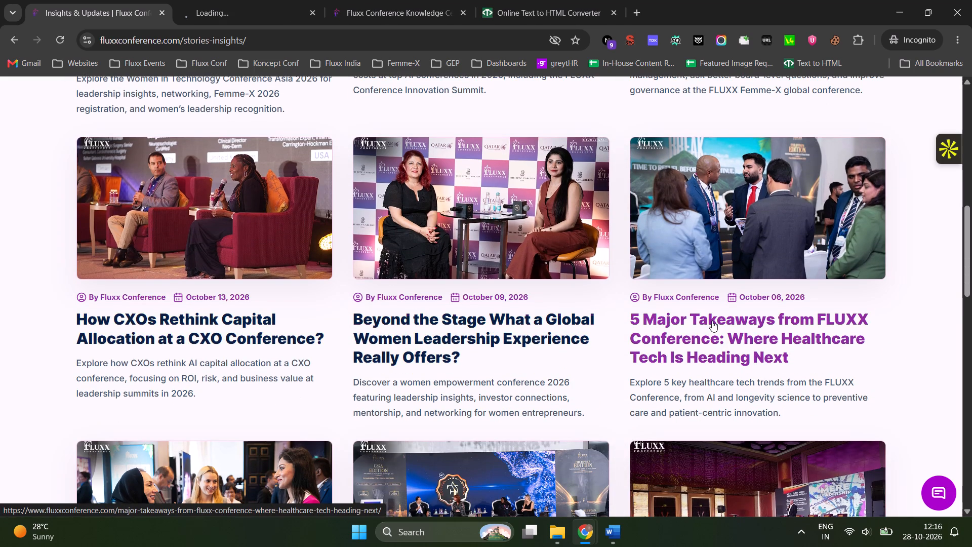
scroll(712, 321, down, 2)
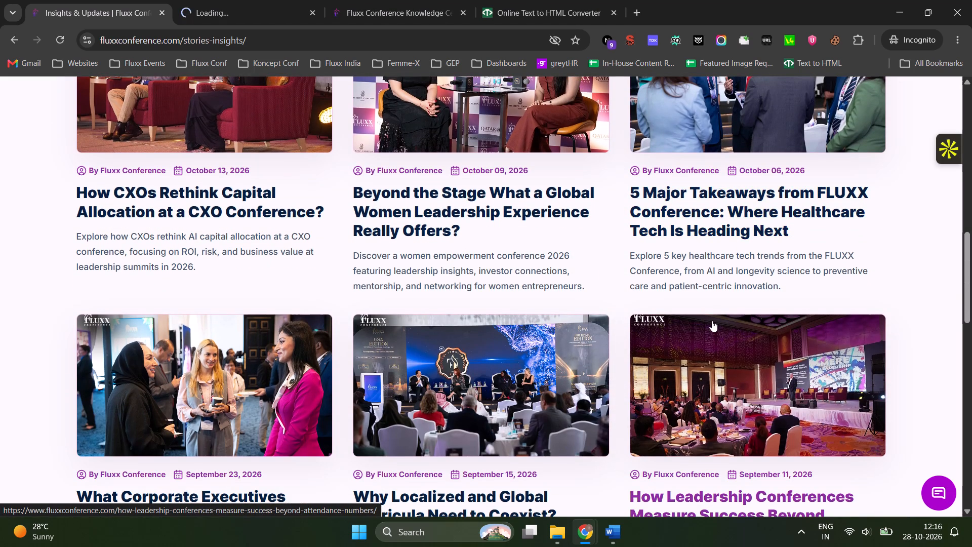
scroll(712, 321, down, 1)
scroll(253, 393, down, 1)
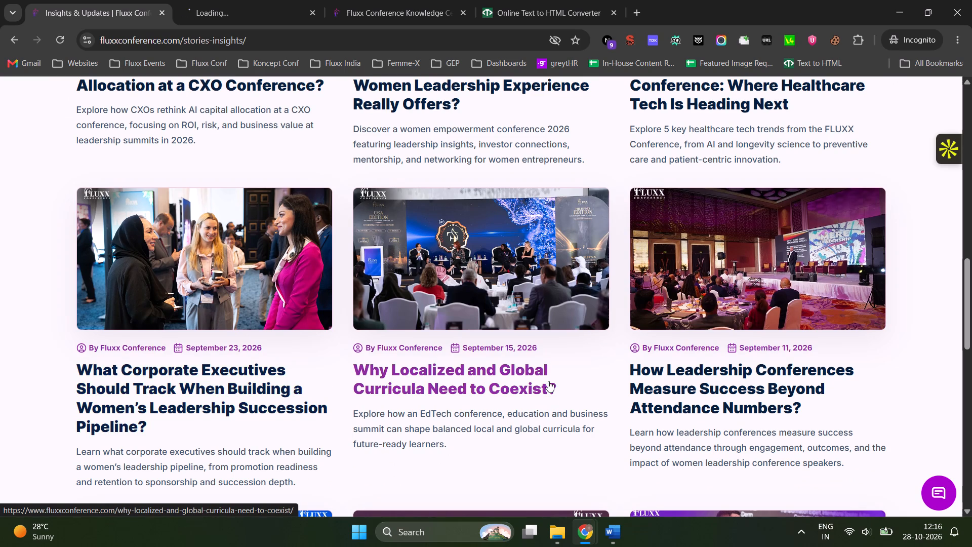
scroll(551, 381, down, 4)
scroll(328, 410, down, 1)
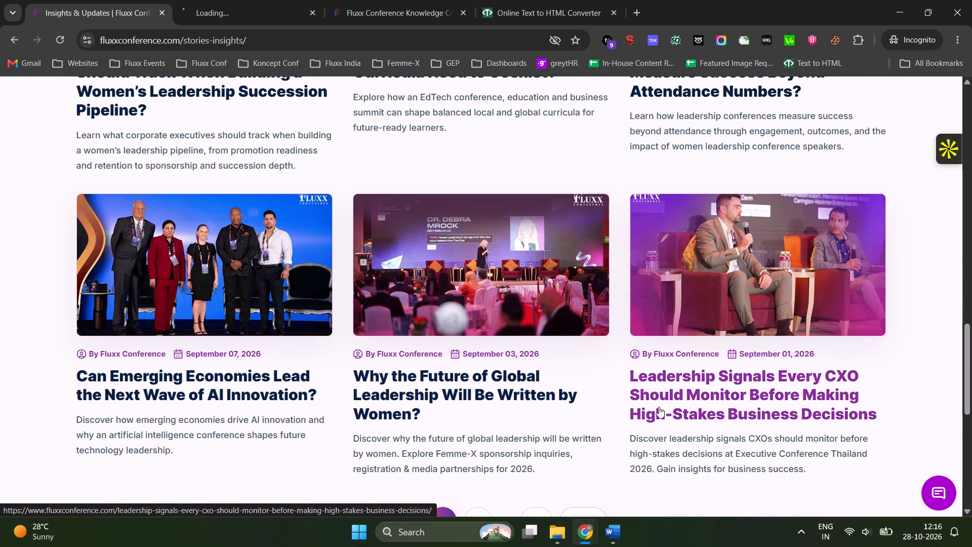
middle_click(711, 404)
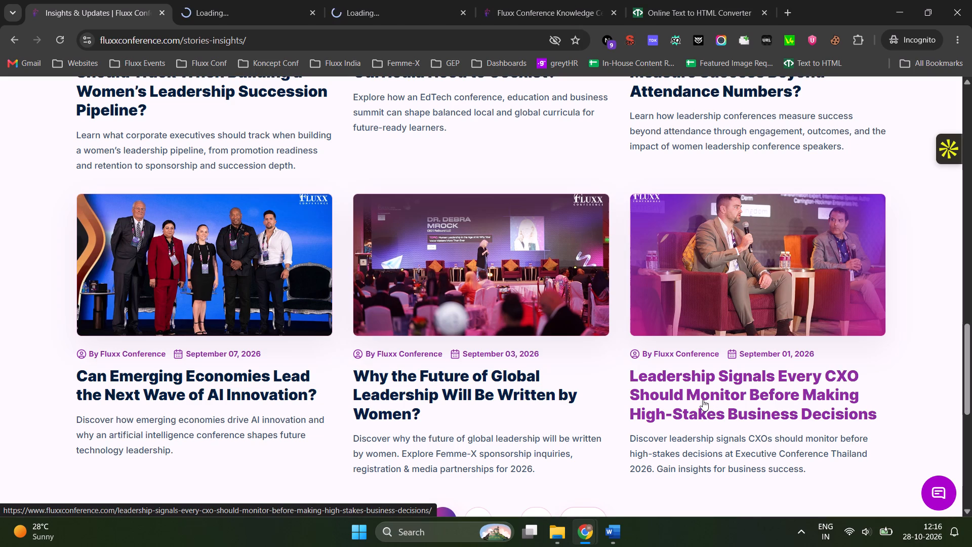
Copy the "Interesting Reads:" heading from the end of the Leadership Signals article.
click(275, 0)
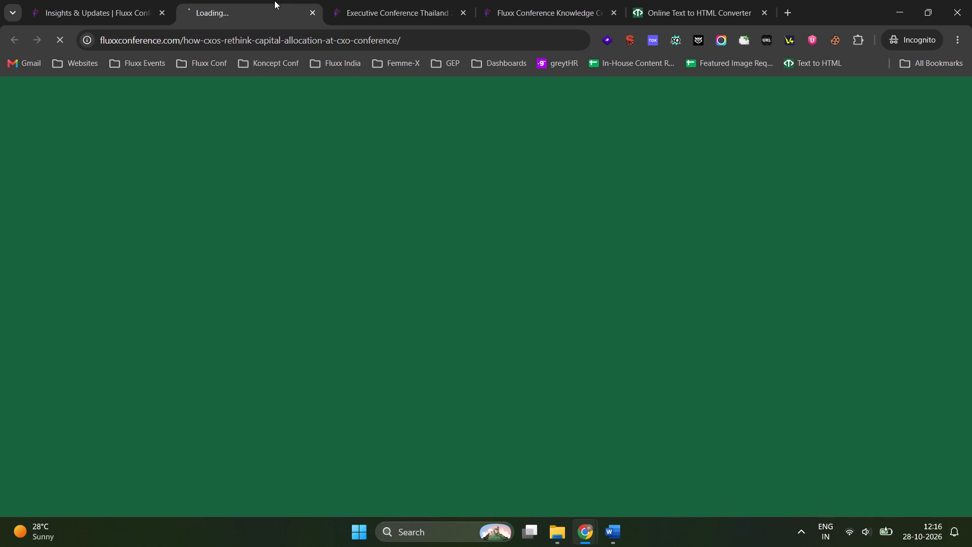
click(408, 9)
scroll(536, 282, down, 5)
drag(970, 139, 971, 212)
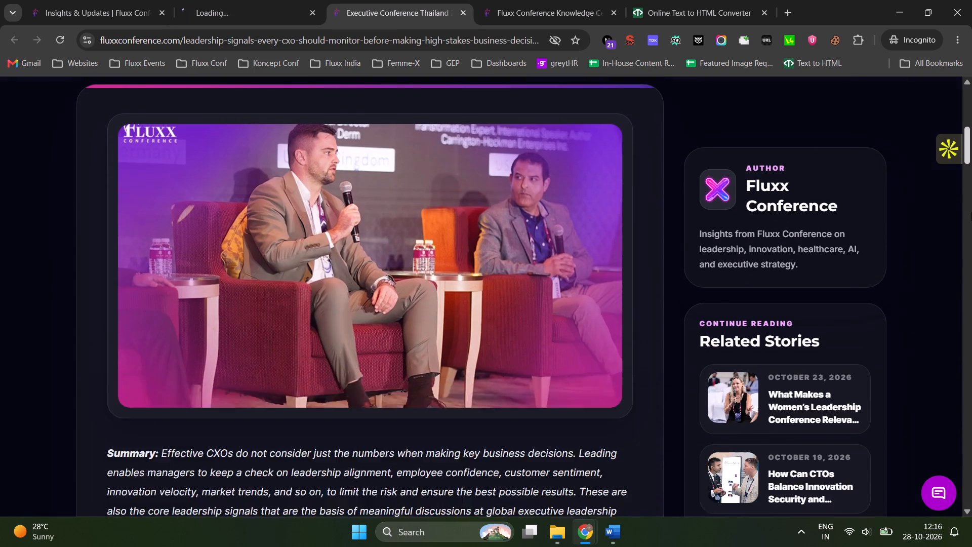
drag(971, 212, 971, 463)
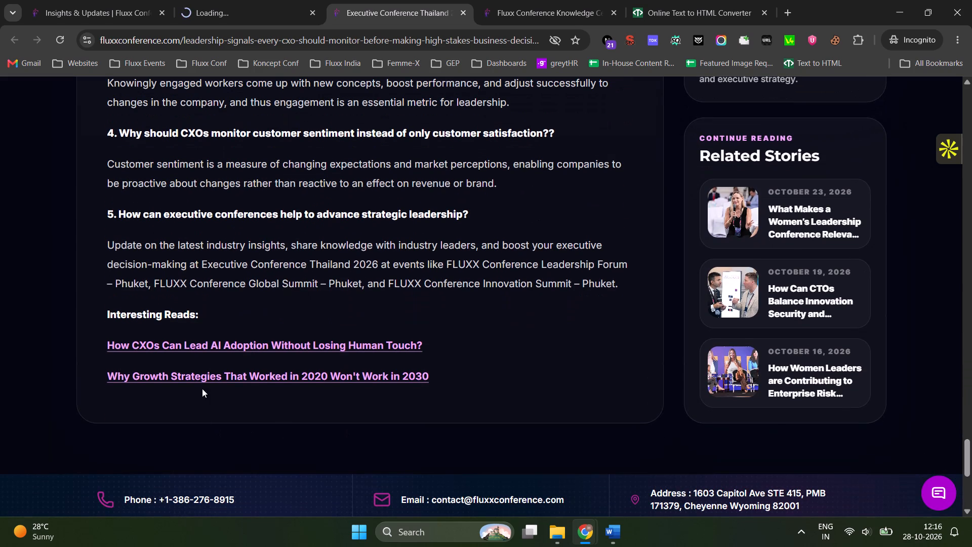
triple_click(187, 308)
key(ctrl+c)
key(ctrl+c)
key(ctrl+c)
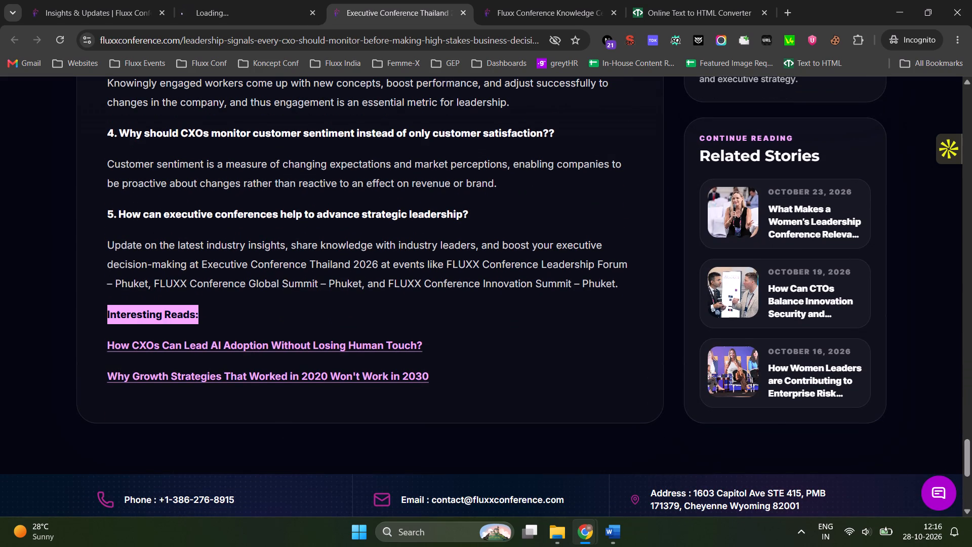
Paste "Interesting Reads:" in bold below FAQ answer 4 in the HTML converter and start a non-bold line beneath it.
click(239, 0)
key(alt+Tab)
key(alt+Tab)
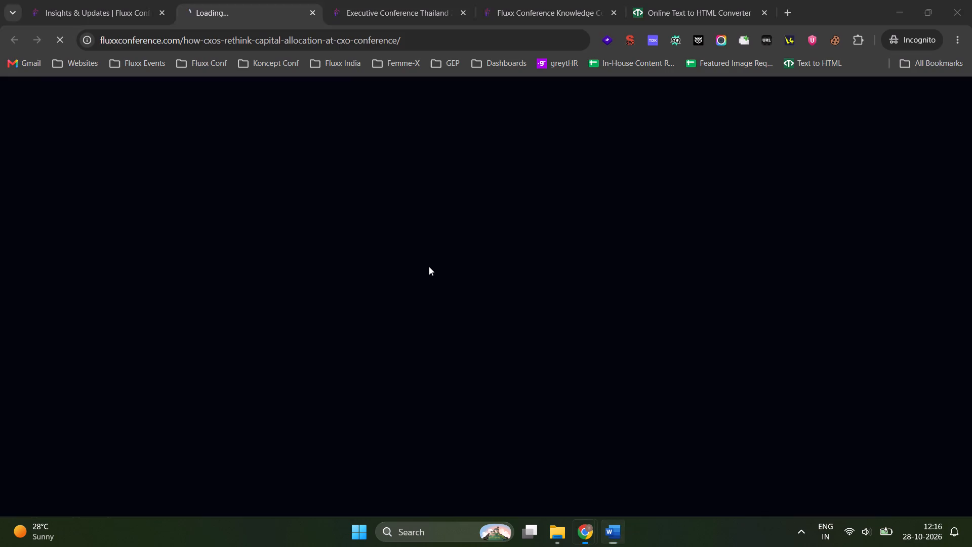
click(663, 0)
scroll(292, 369, down, 3)
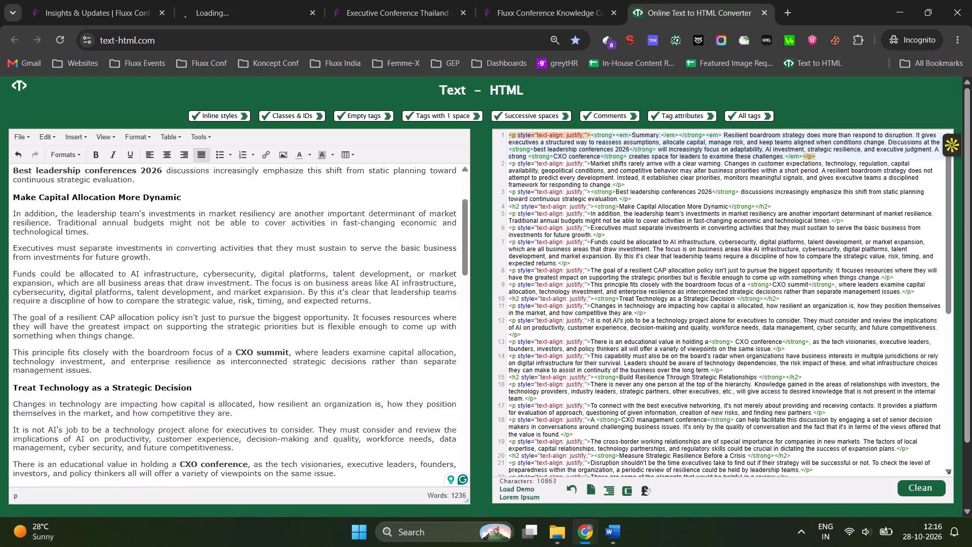
scroll(292, 369, down, 20)
click(125, 409)
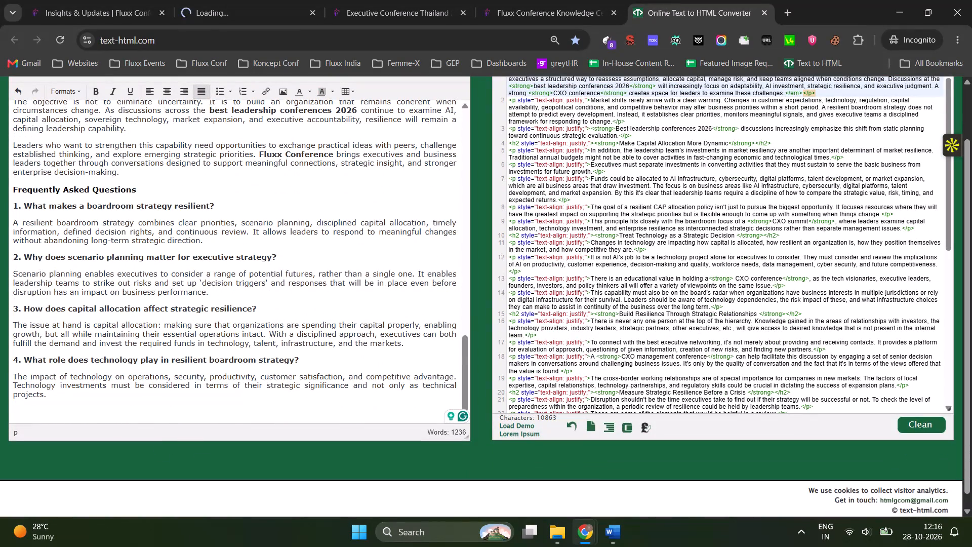
key(ctrl+shift+v)
key(ctrl+z)
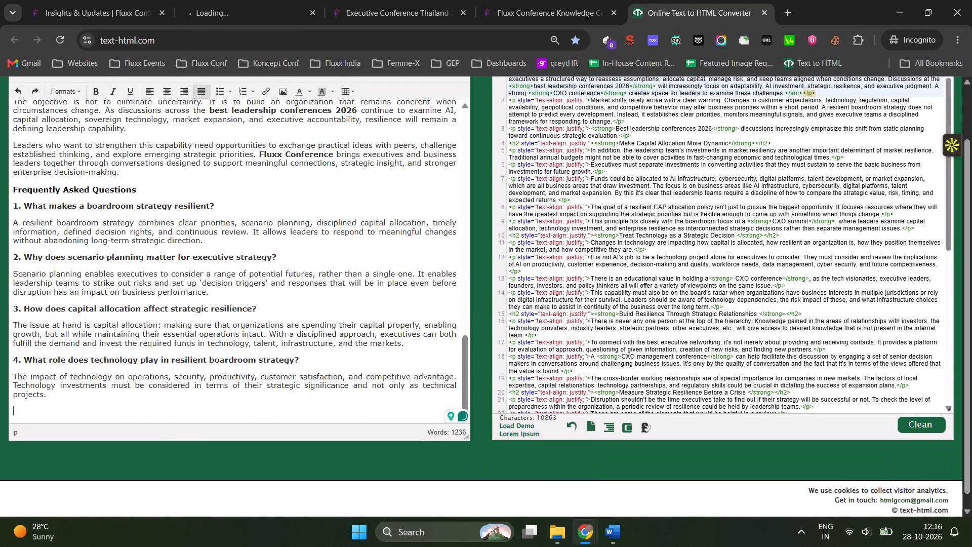
key(ctrl+v)
key(Return)
key(ctrl+b)
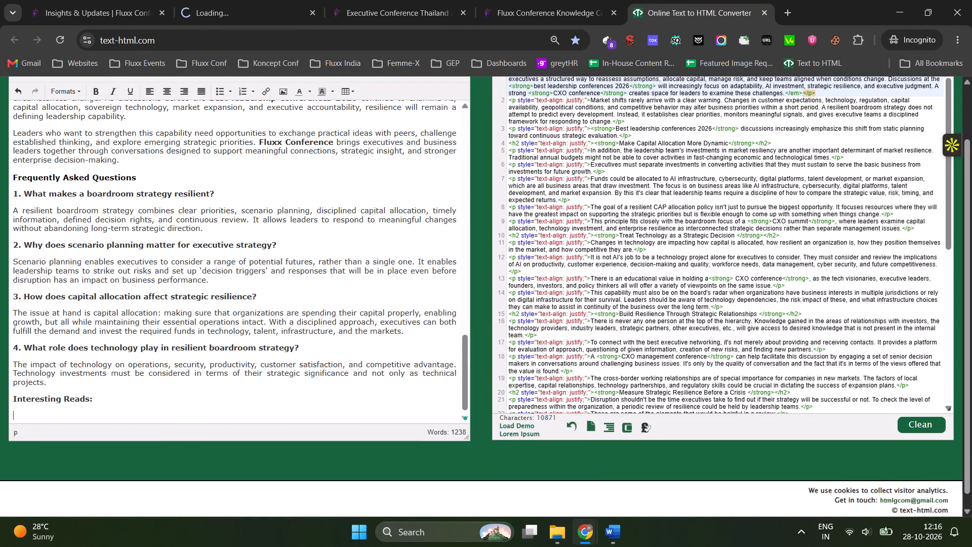
Reload the CXO capital allocation article and paste its title as plain text on the line under "Interesting Reads:".
click(233, 0)
key(ctrl+shift+r)
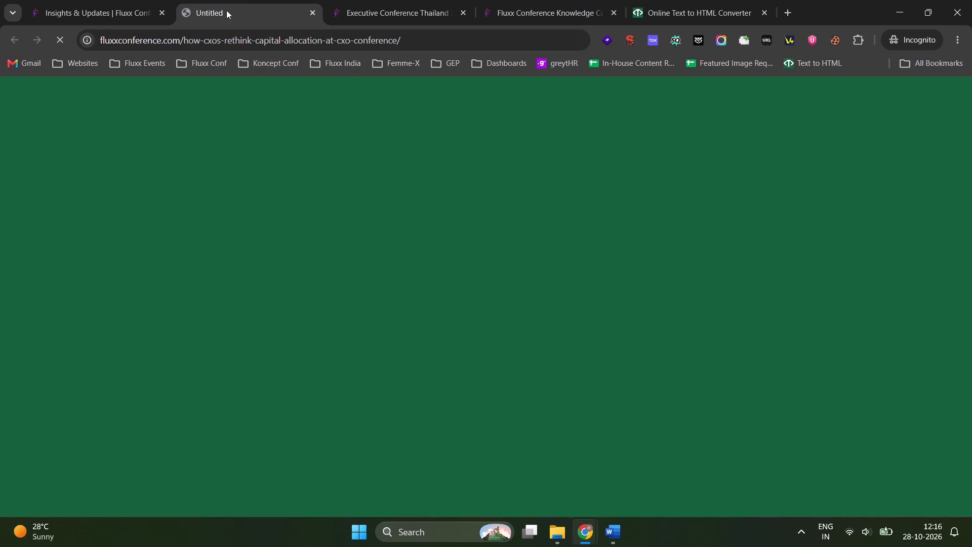
click(271, 32)
key(Return)
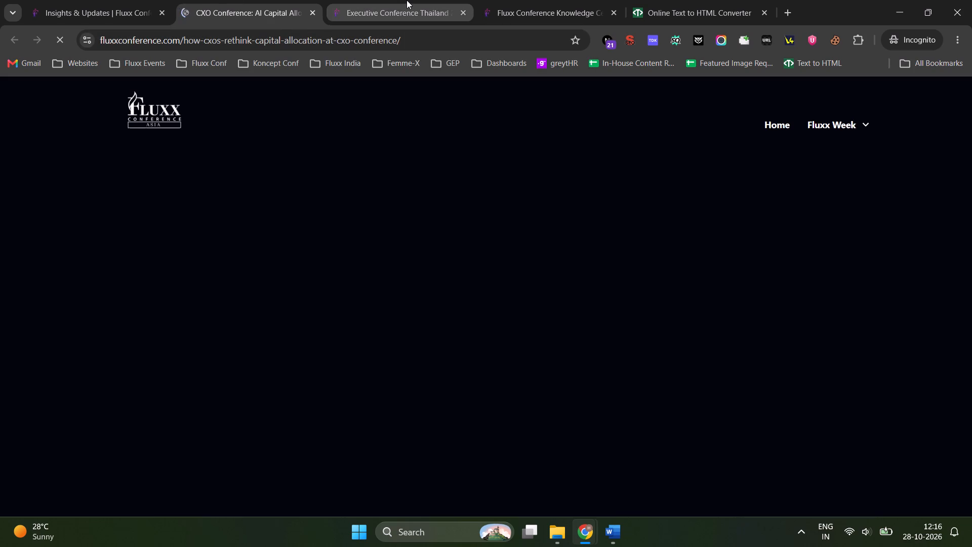
triple_click(297, 286)
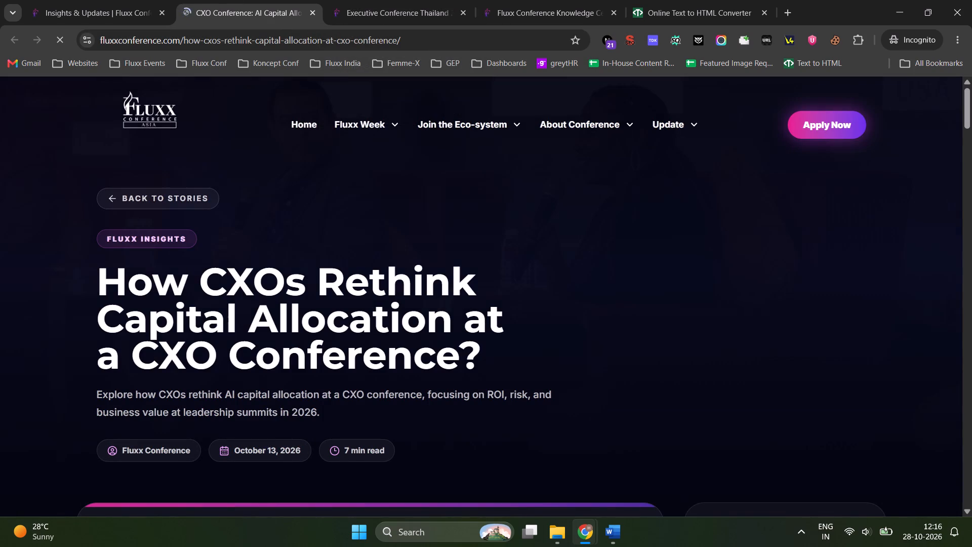
key(ctrl+c)
key(ctrl+c)
key(alt+Tab)
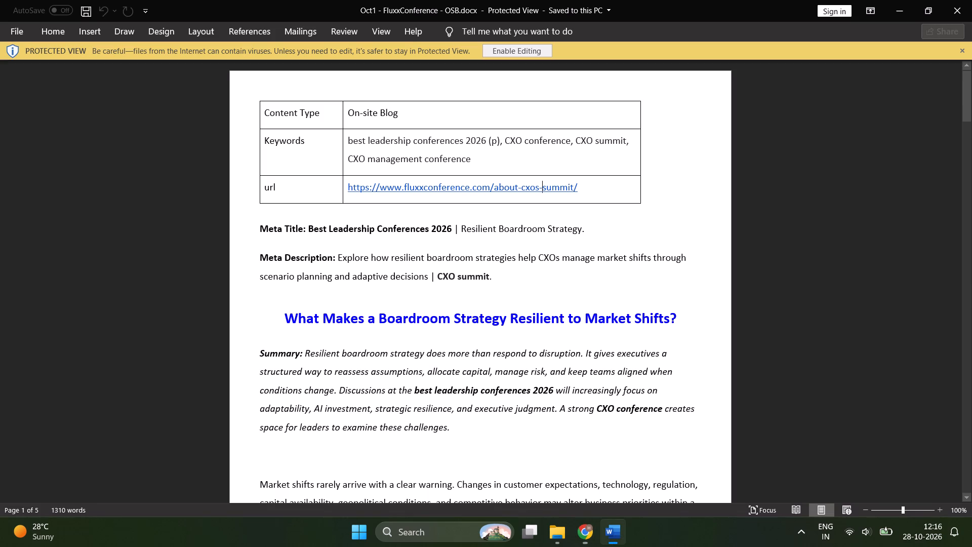
key(alt+Tab)
click(699, 0)
key(ctrl+shift+v)
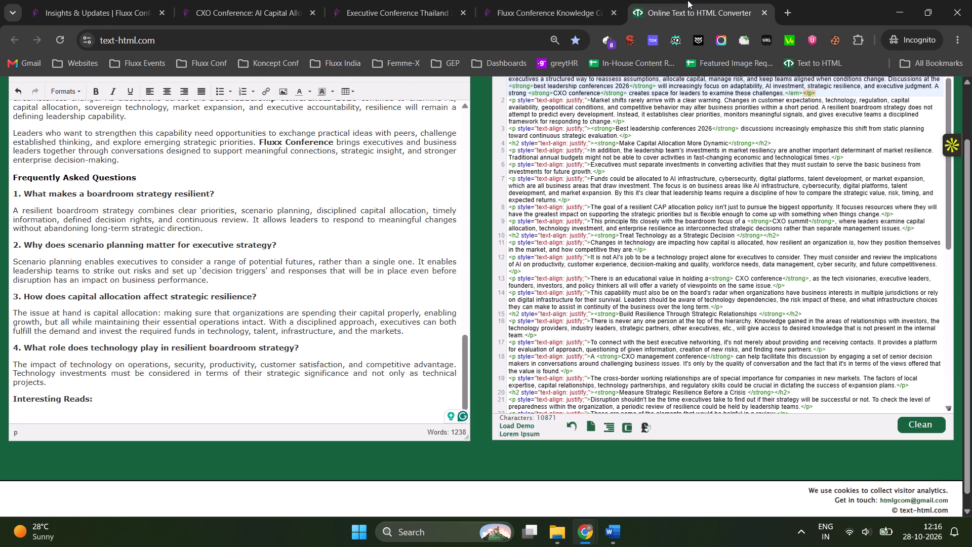
Link the pasted title to fluxxconference.com/how-cxos-rethink-capital-allocation-at-cxo-conference/ and start a new line below it.
key(ctrl+shift+Left)
key(ctrl+shift+Left)
key(ctrl+shift+Left)
key(ctrl+shift+Left)
key(ctrl+shift+Left)
key(ctrl+shift+Left)
key(ctrl+shift+Left)
key(ctrl+shift+Left)
key(ctrl+shift+Left)
key(ctrl+shift+Left)
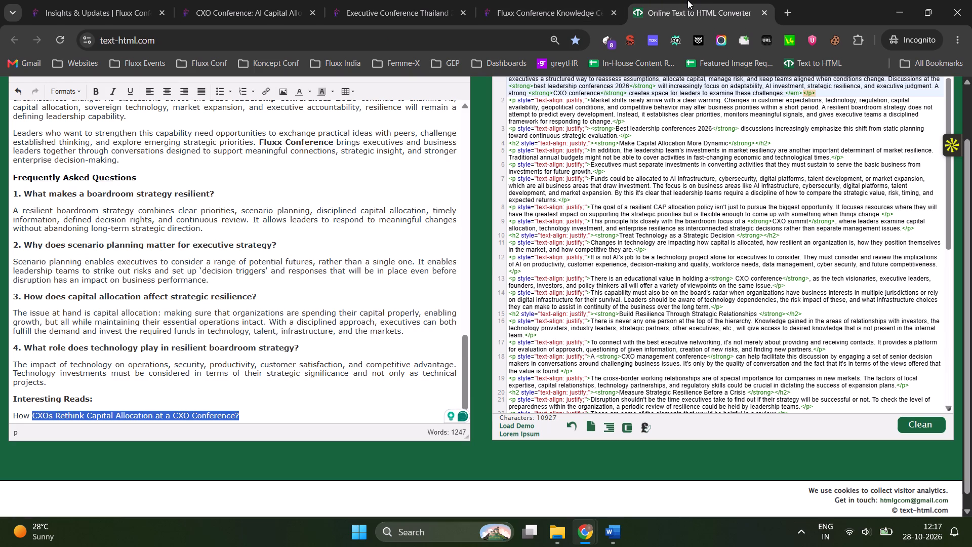
click(239, 0)
click(256, 33)
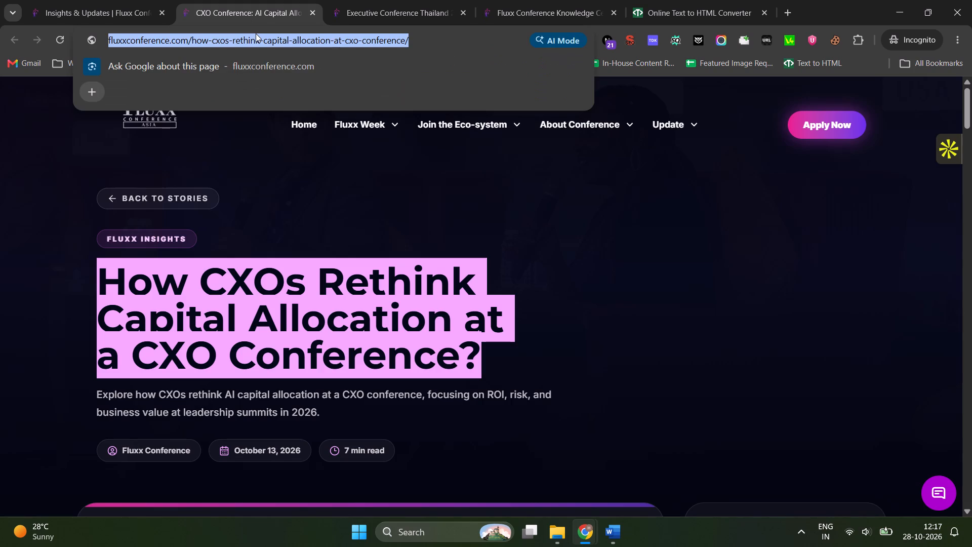
key(ctrl+c)
key(ctrl+c)
key(ctrl+c)
click(699, 0)
key(ctrl+k)
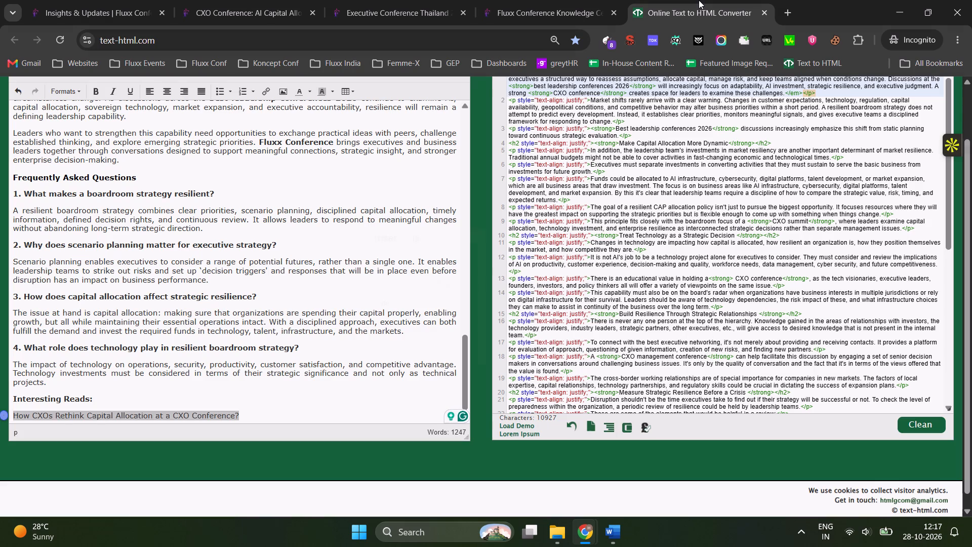
key(ctrl+v)
key(Return)
key(Return)
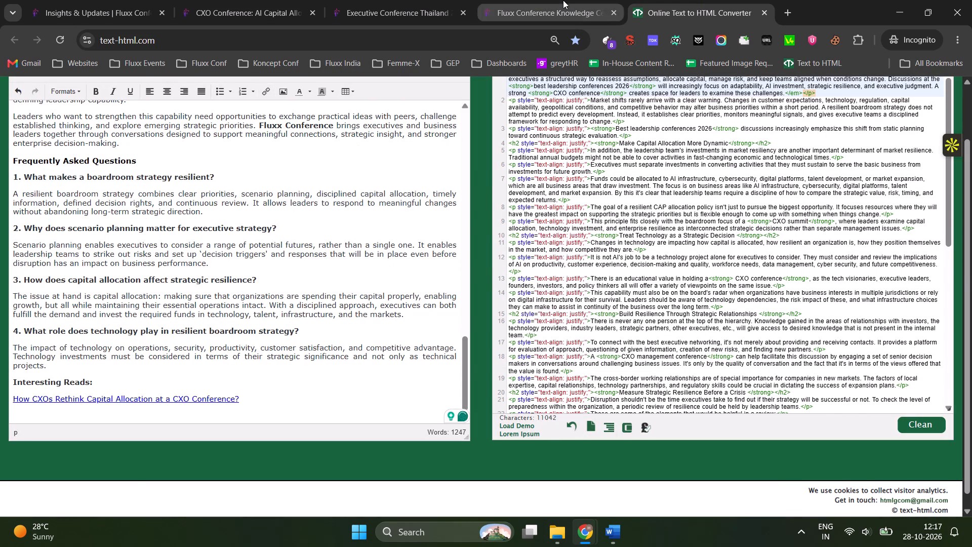
Copy the full title from the top of the Leadership Signals article.
click(563, 0)
click(447, 0)
scroll(369, 270, down, 5)
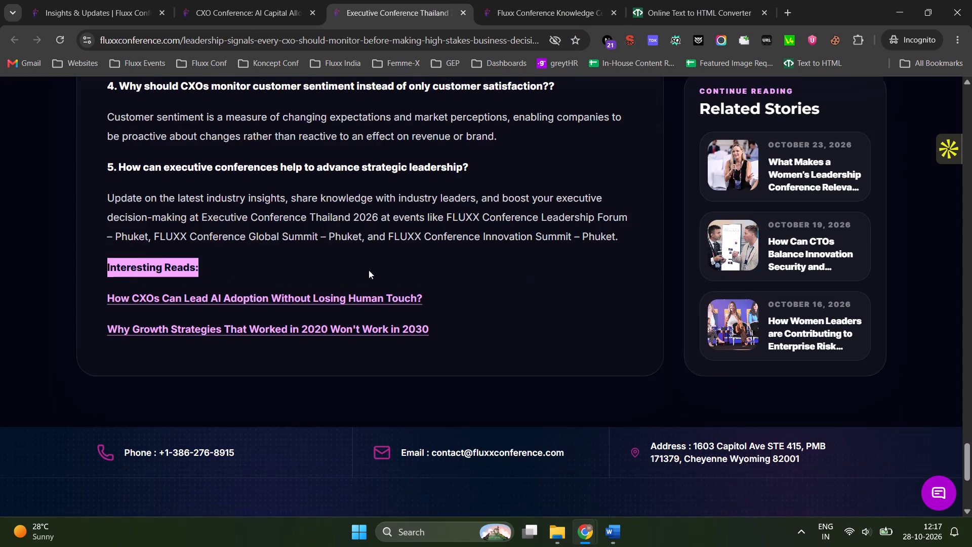
scroll(369, 268, up, 14)
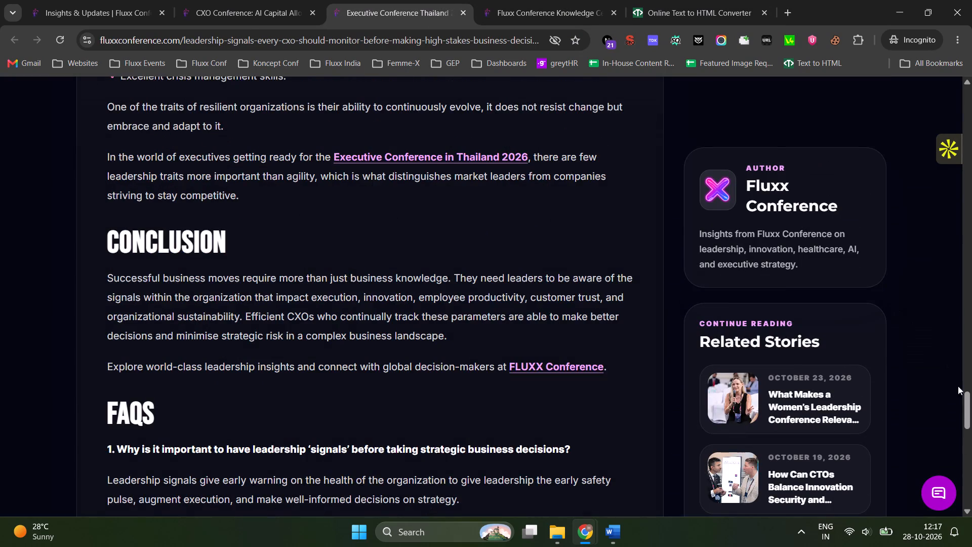
drag(970, 395, 971, 34)
double_click(323, 256)
triple_click(325, 273)
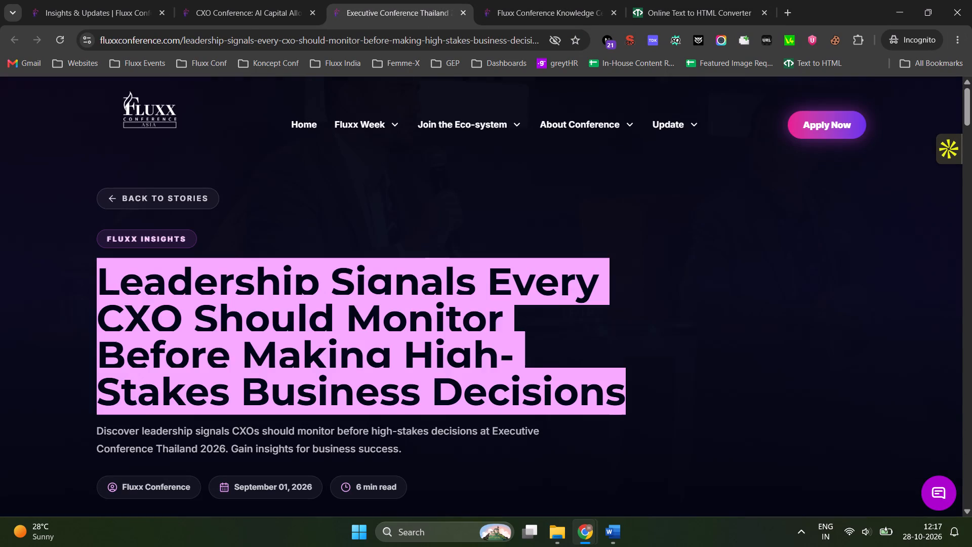
key(ctrl+c)
key(ctrl+c)
key(ctrl+c)
Close the CXO capital allocation article and paste the copied title as plain text below the first Interesting Reads link.
click(247, 0)
click(312, 15)
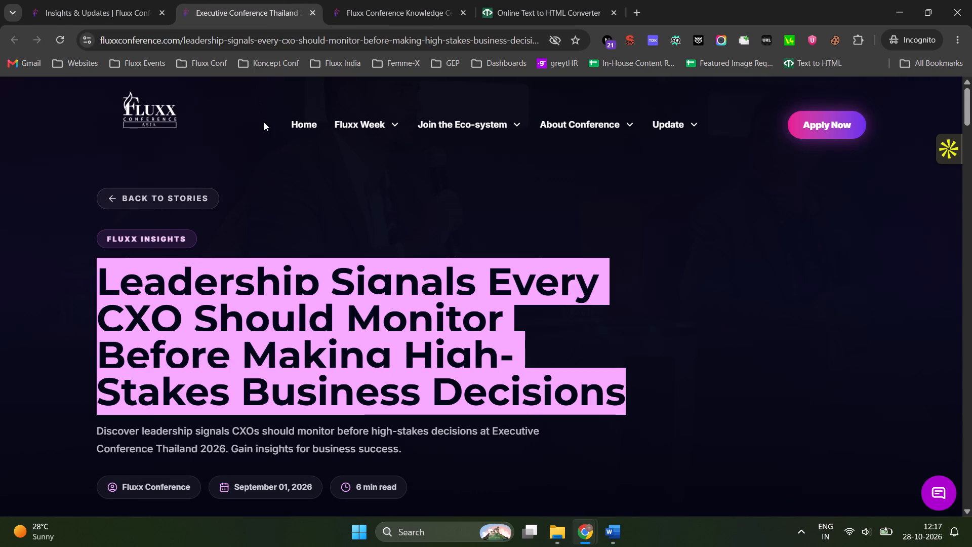
click(534, 0)
key(ctrl+shift+v)
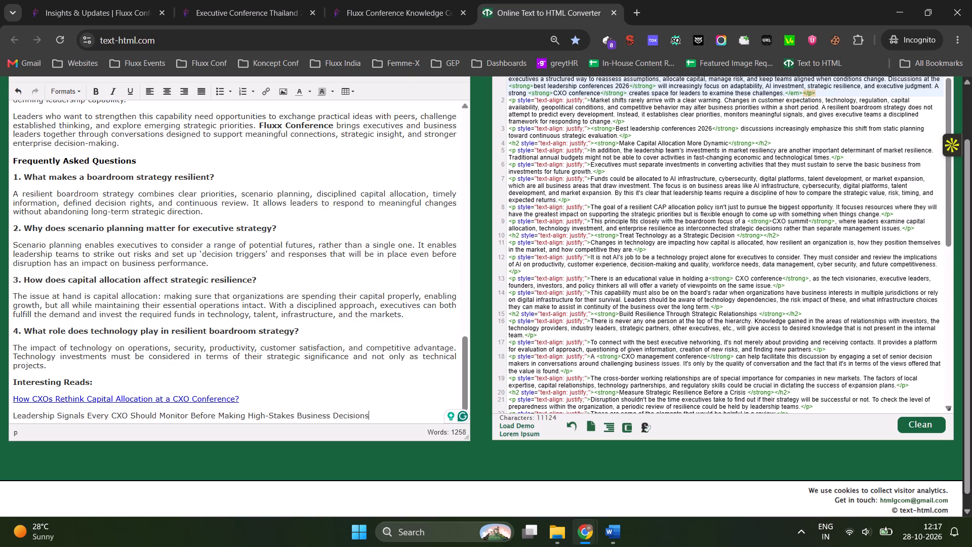
Link the pasted Leadership Signals title to fluxxconference.com/leadership-signals-every-cxo-should-monitor-before-making-high-stakes-business-decisions/, closing that article once its address is copied.
key(ctrl+shift+Left)
key(ctrl+shift+Left)
key(ctrl+shift+Left)
key(ctrl+shift+Left)
key(ctrl+shift+Left)
key(ctrl+shift+Left)
key(ctrl+shift+Left)
key(ctrl+shift+Left)
key(ctrl+shift+Left)
key(ctrl+shift+Left)
key(ctrl+shift+Left)
key(ctrl+shift+Left)
key(ctrl+shift+Left)
key(ctrl+shift+Left)
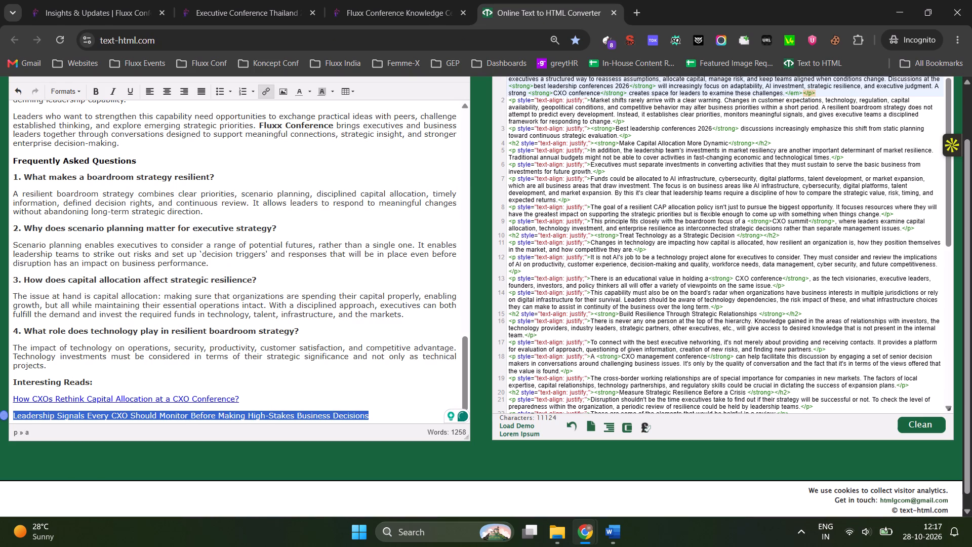
key(ctrl+shift+Right)
key(ctrl+shift+Right)
key(ctrl+shift+Left)
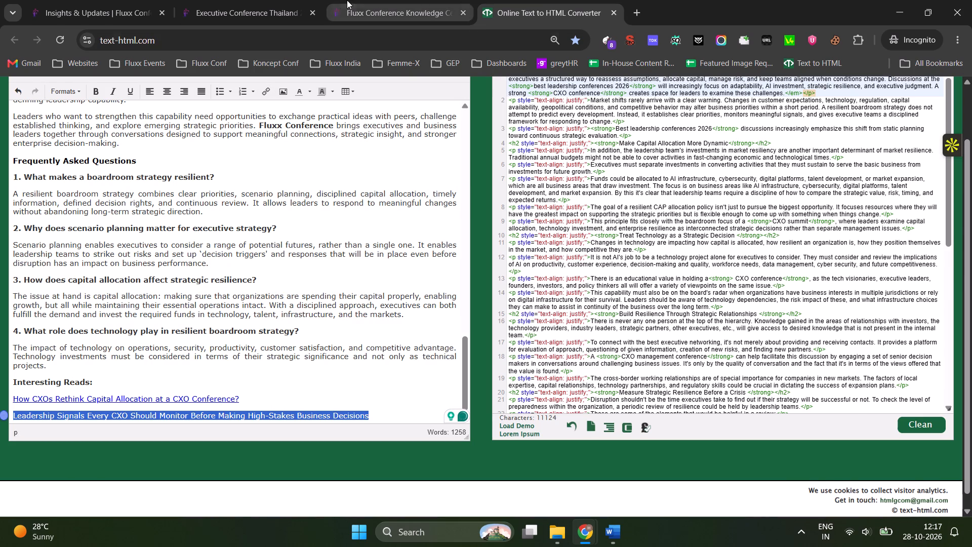
click(349, 0)
click(347, 37)
click(256, 2)
click(278, 34)
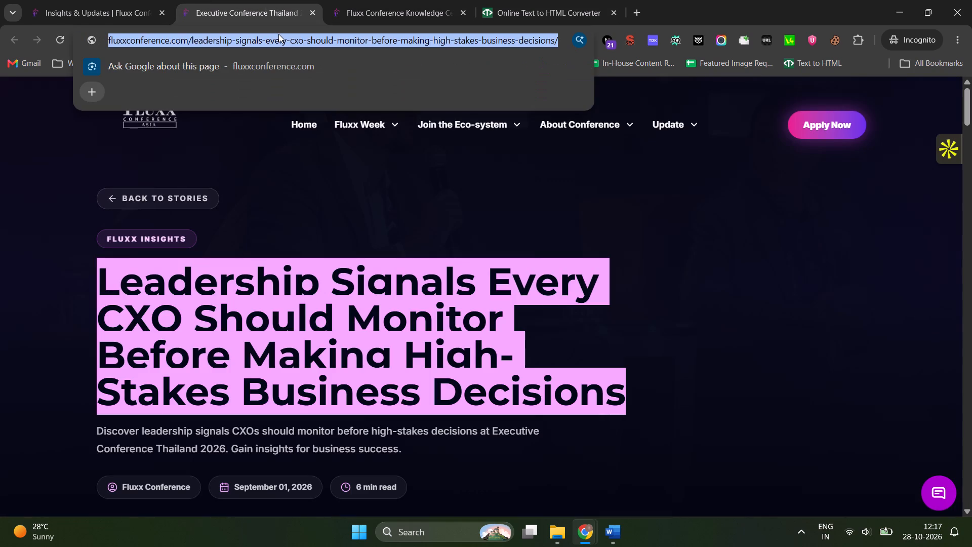
key(ctrl+c)
key(ctrl+c)
key(ctrl+w)
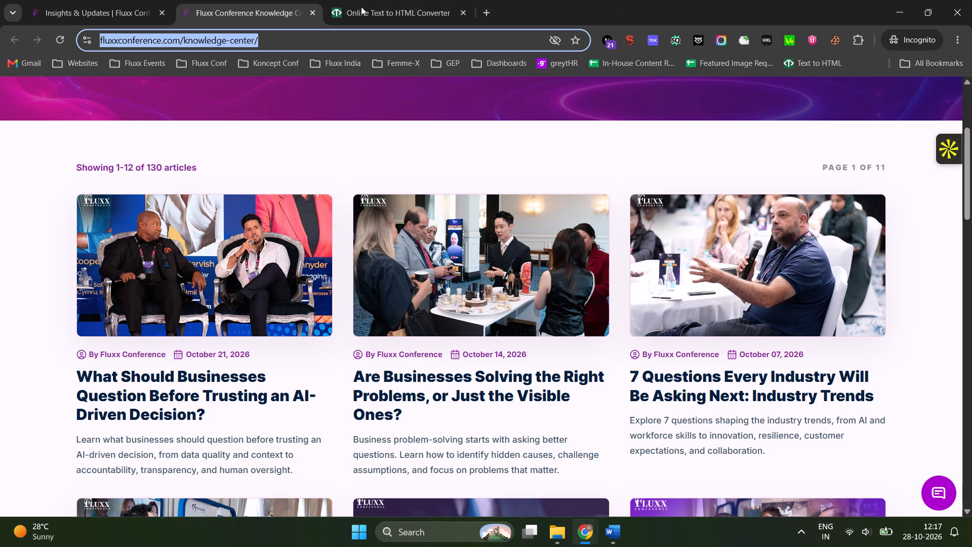
click(398, 0)
key(ctrl+k)
key(ctrl+v)
key(Return)
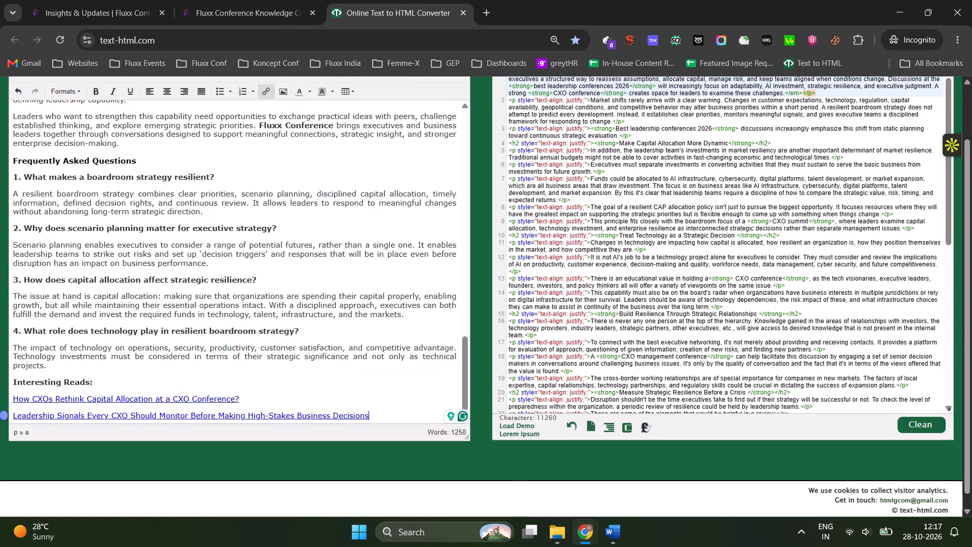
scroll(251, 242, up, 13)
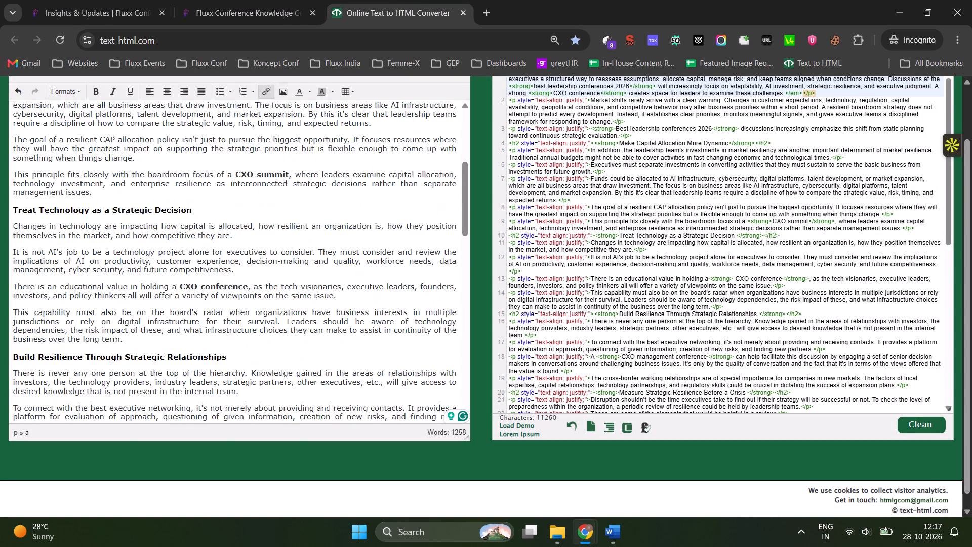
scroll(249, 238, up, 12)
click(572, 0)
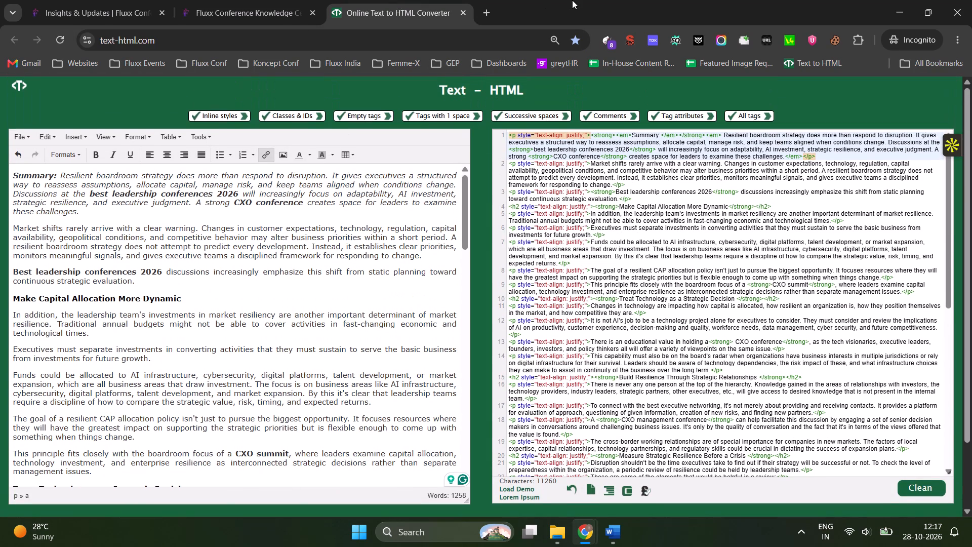
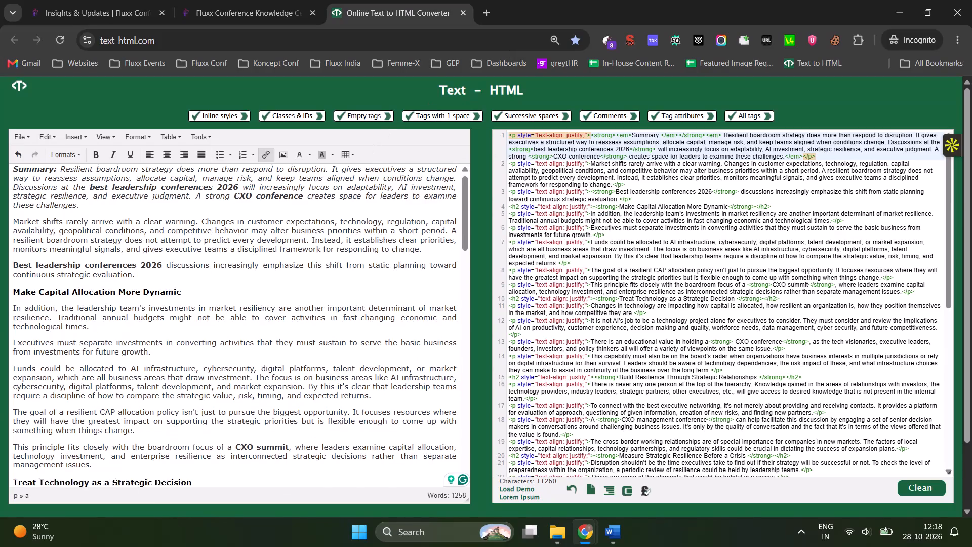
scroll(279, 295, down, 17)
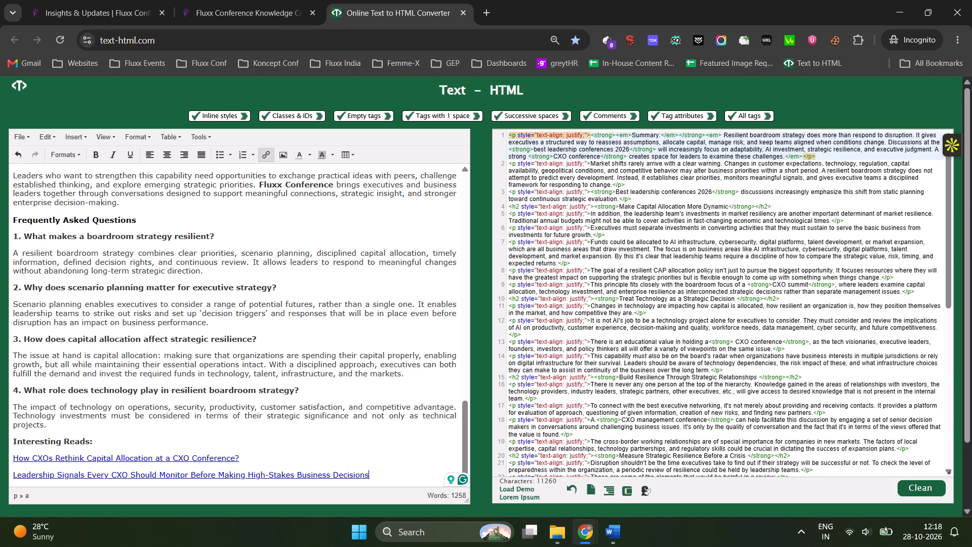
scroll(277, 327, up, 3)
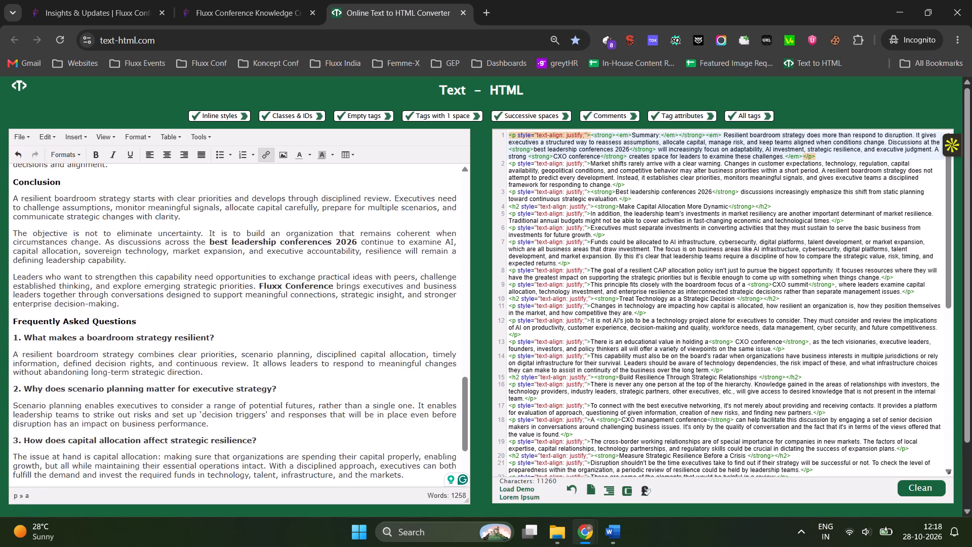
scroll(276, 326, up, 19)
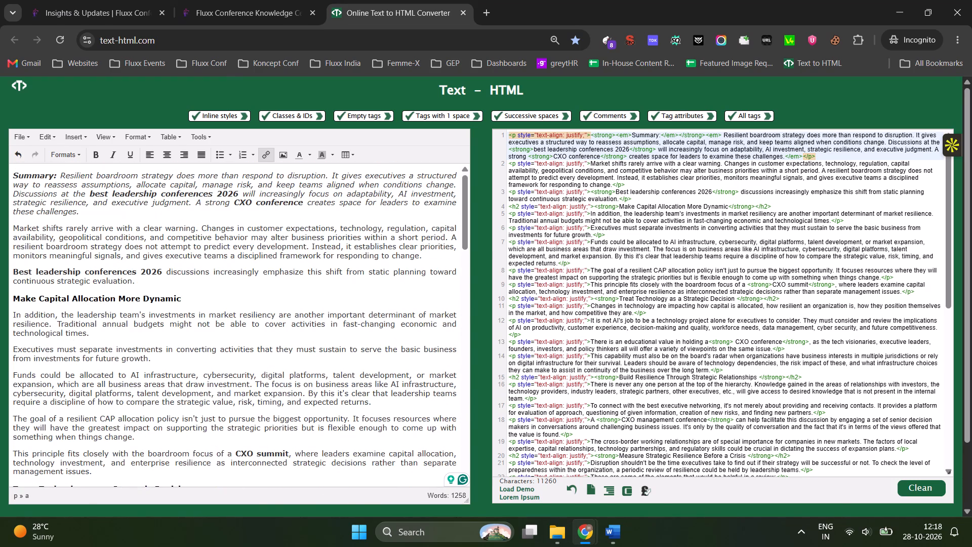
Switch to the Oct1 FluxxConference document in Word and search for the keyword "best leadership conferences 2026", going through every occurrence.
key(alt+Tab)
click(485, 141)
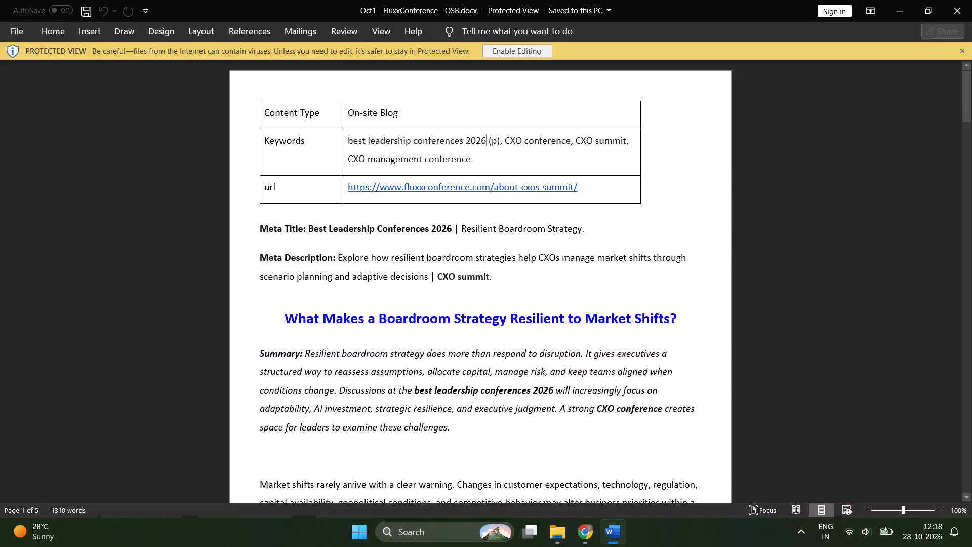
key(ctrl+shift+Left)
key(ctrl+shift+Left)
key(ctrl+shift+Left)
key(ctrl+shift+Left)
key(ctrl+c)
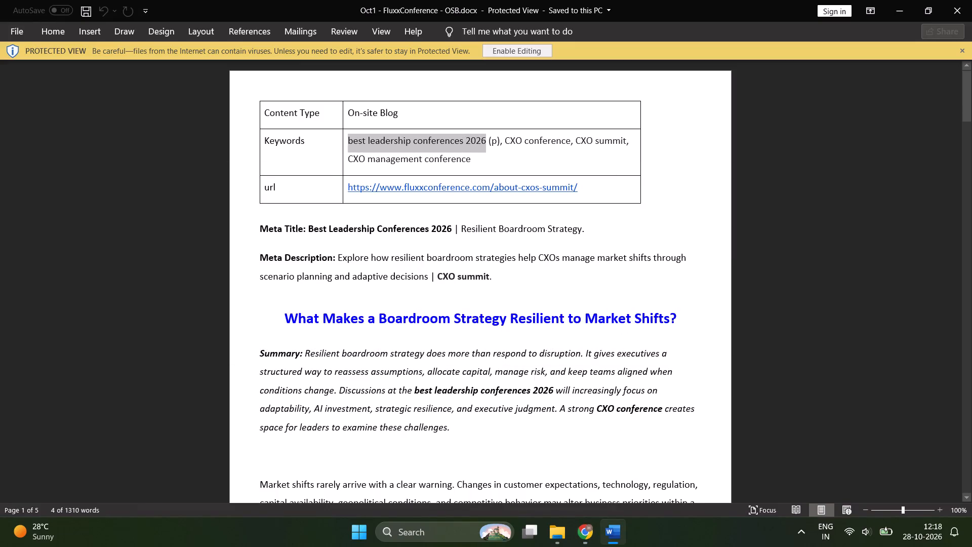
key(ctrl+k)
key(ctrl+f)
key(ctrl+v)
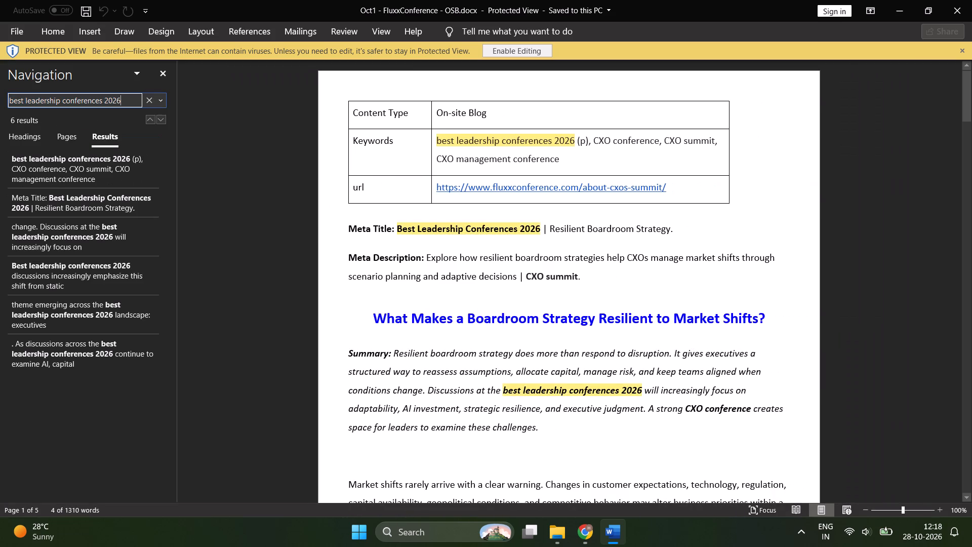
key(Return)
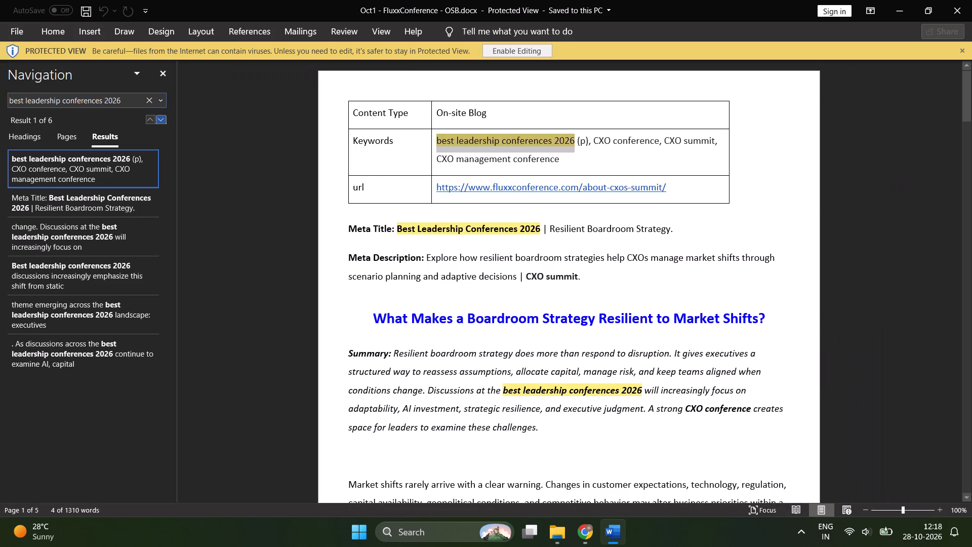
key(Return)
key(Return)
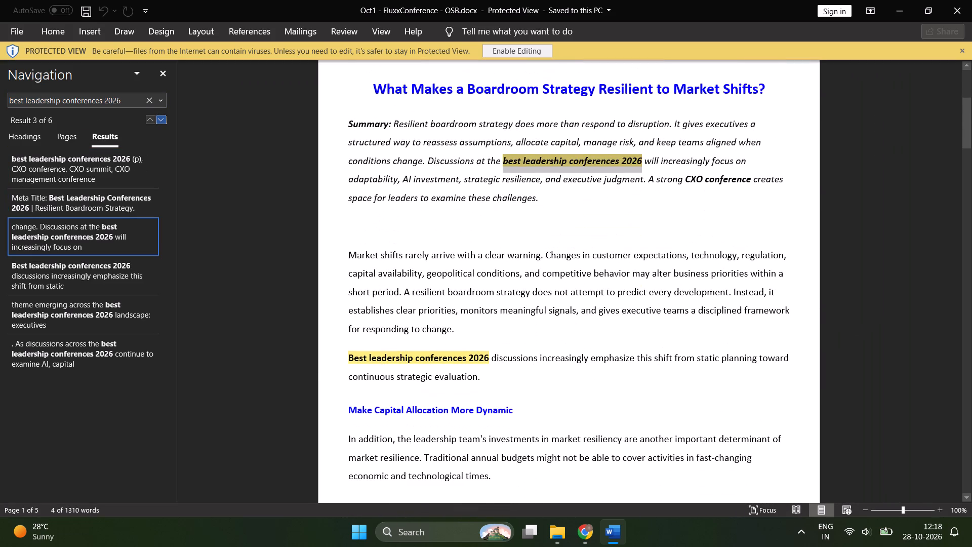
key(Return)
key(Return)
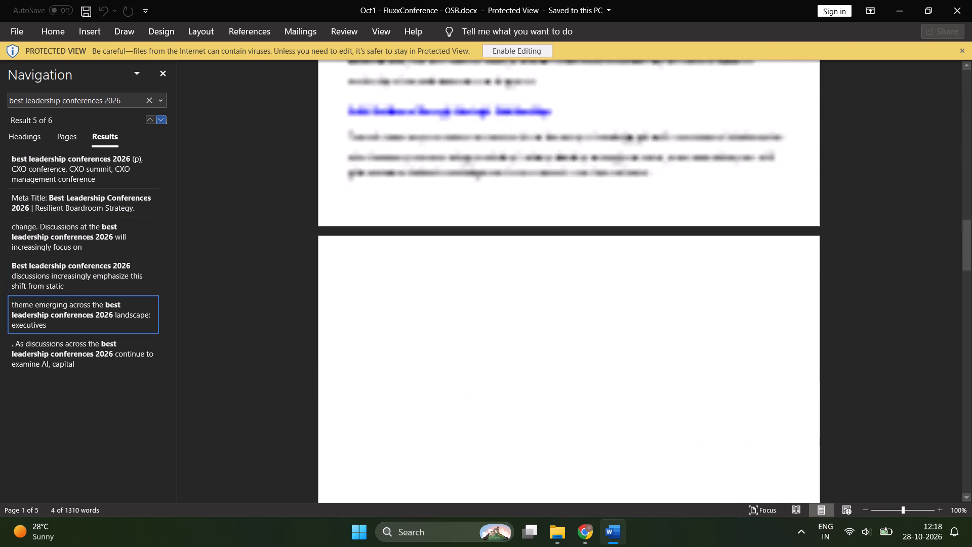
key(Return)
key(Return)
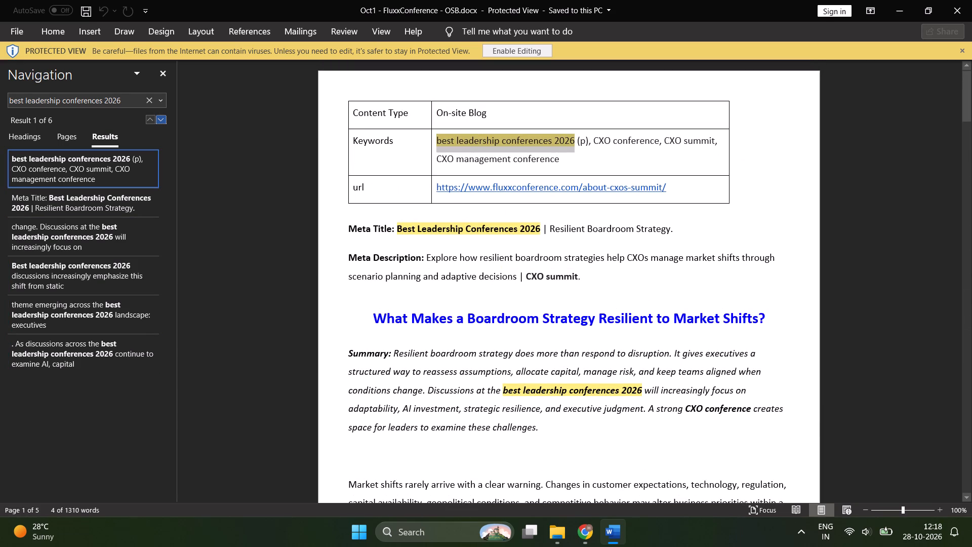
Search the document for "CXO conference", copied from the Keywords row, and go through each occurrence.
click(598, 138)
key(Left)
key(ctrl+shift+Right)
key(ctrl+shift+Right)
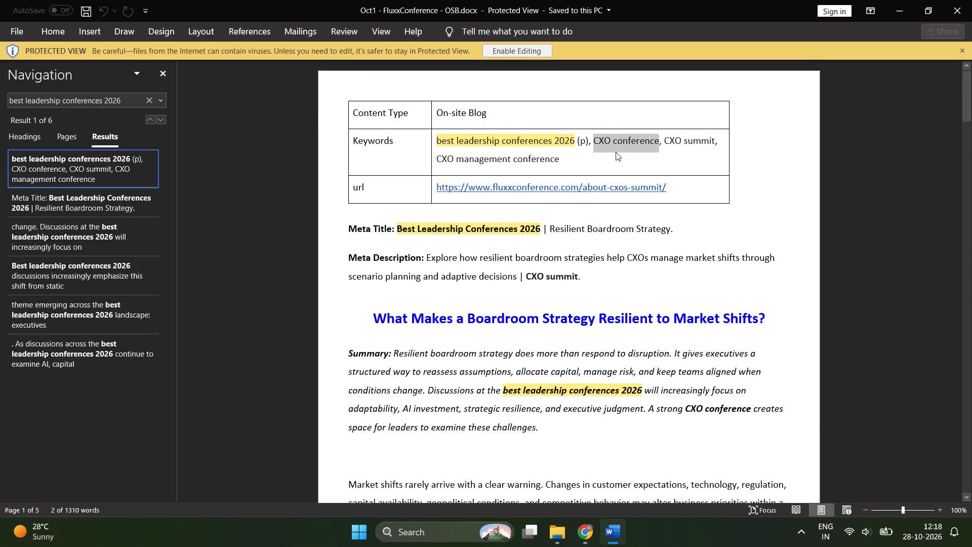
key(ctrl+c)
key(ctrl+f)
key(ctrl+v)
key(Return)
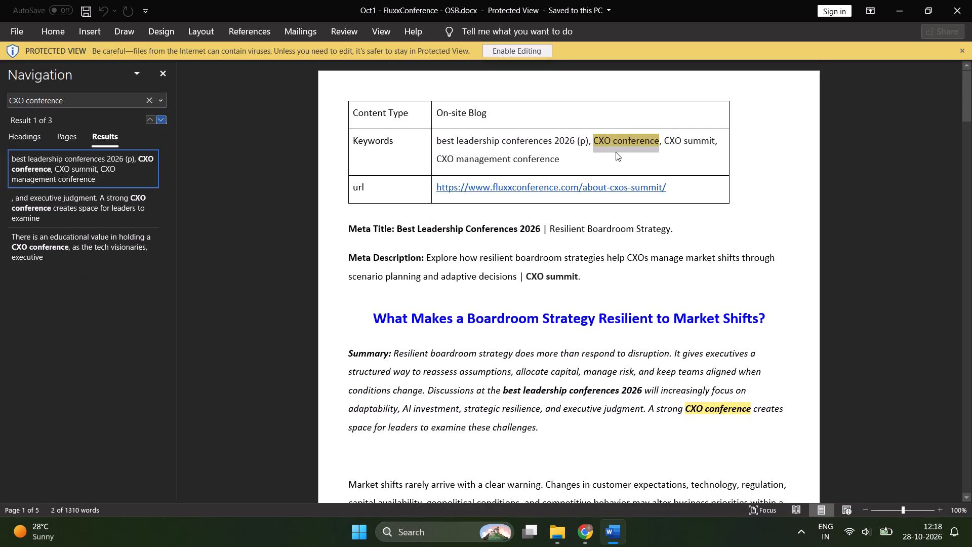
key(Return)
key(Return)
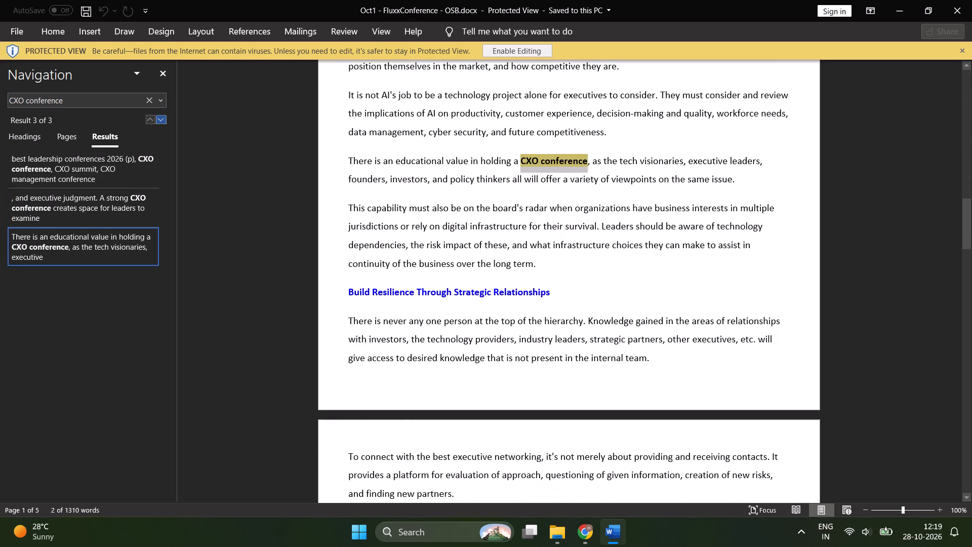
key(Return)
Search the document for "CXO summit", copied from the Keywords row, and review each occurrence with the text around it.
click(667, 142)
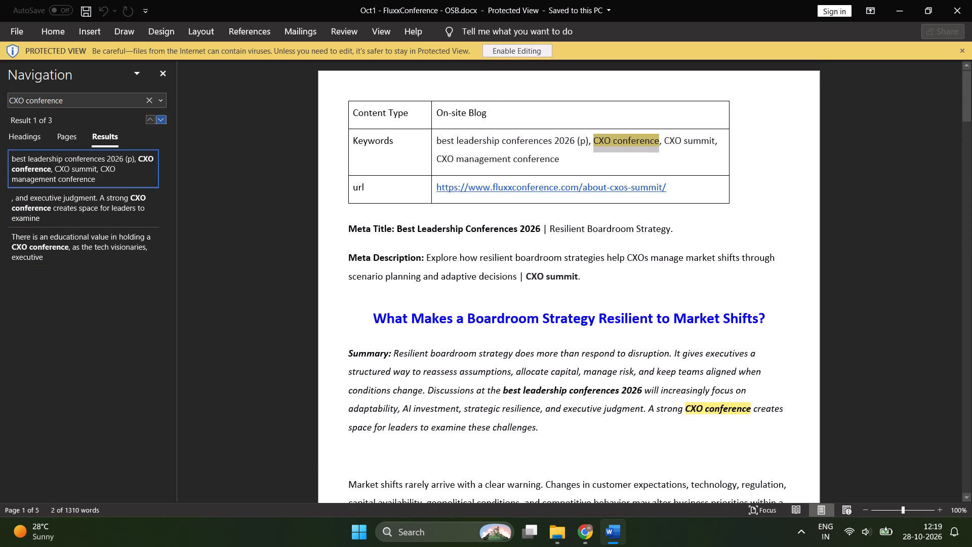
key(Left)
key(ctrl+shift+Right)
key(ctrl+shift+Right)
key(ctrl+c)
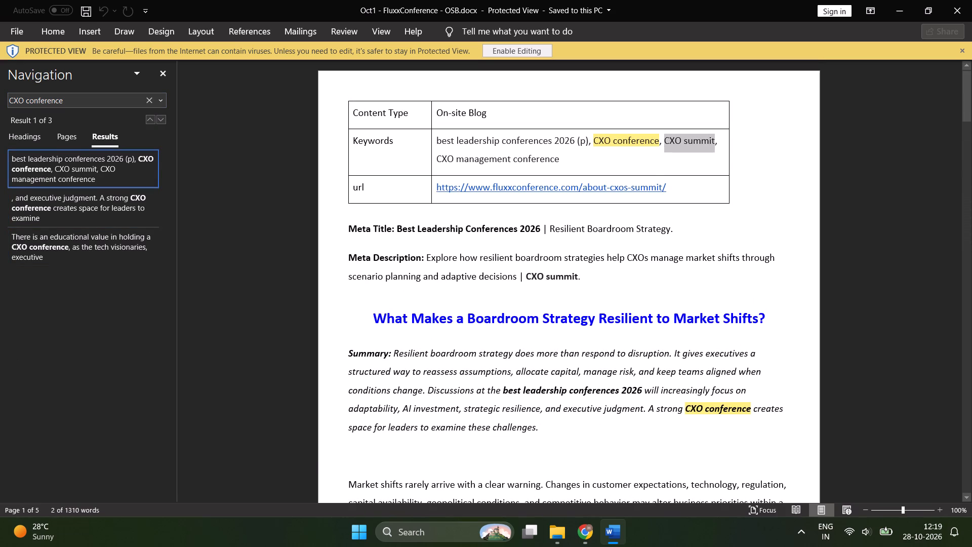
key(ctrl+f)
key(ctrl+v)
key(Return)
key(Return)
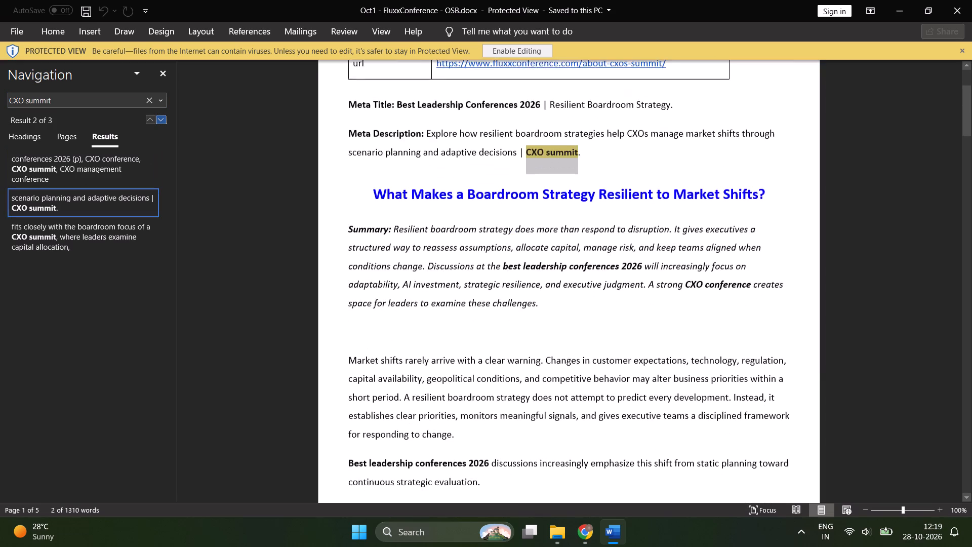
key(Return)
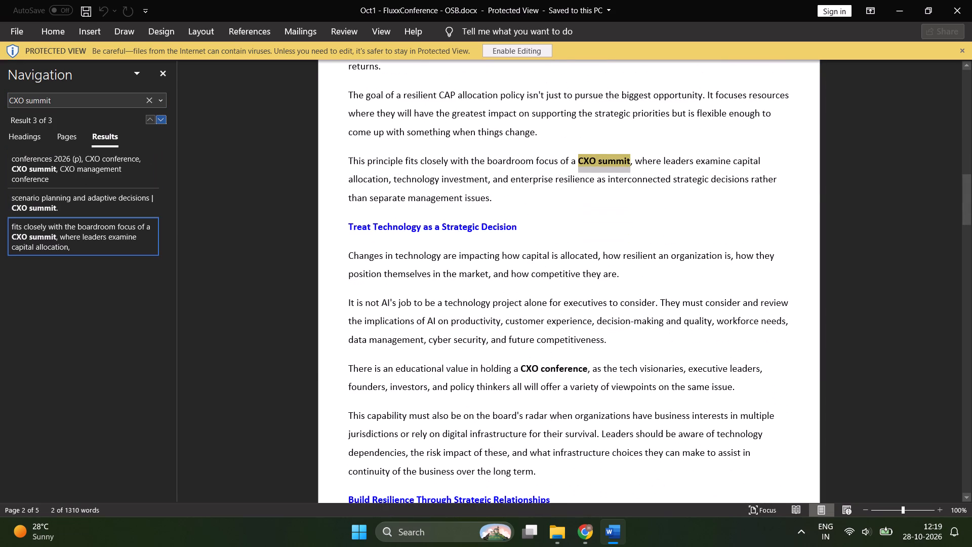
scroll(613, 230, up, 3)
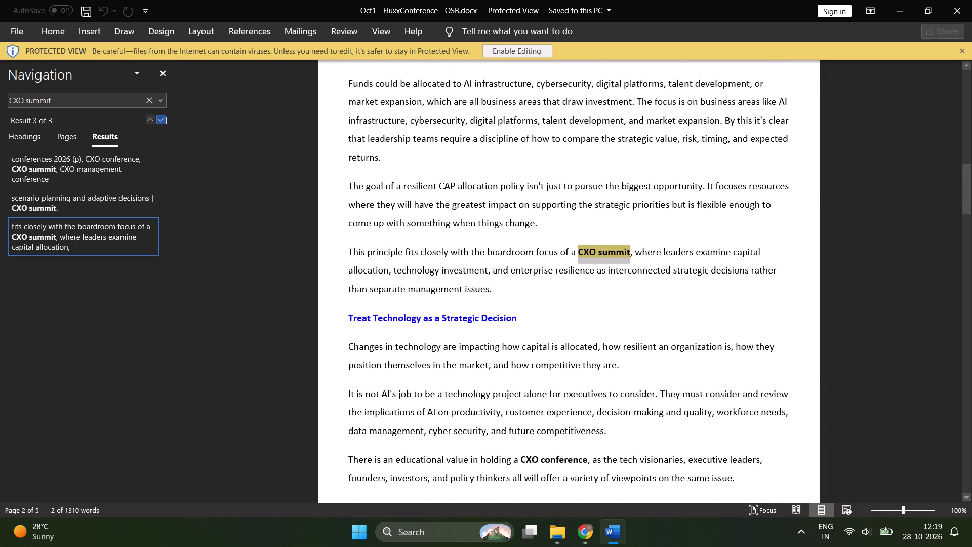
scroll(611, 233, up, 3)
scroll(607, 237, down, 2)
scroll(606, 240, up, 9)
scroll(604, 243, down, 5)
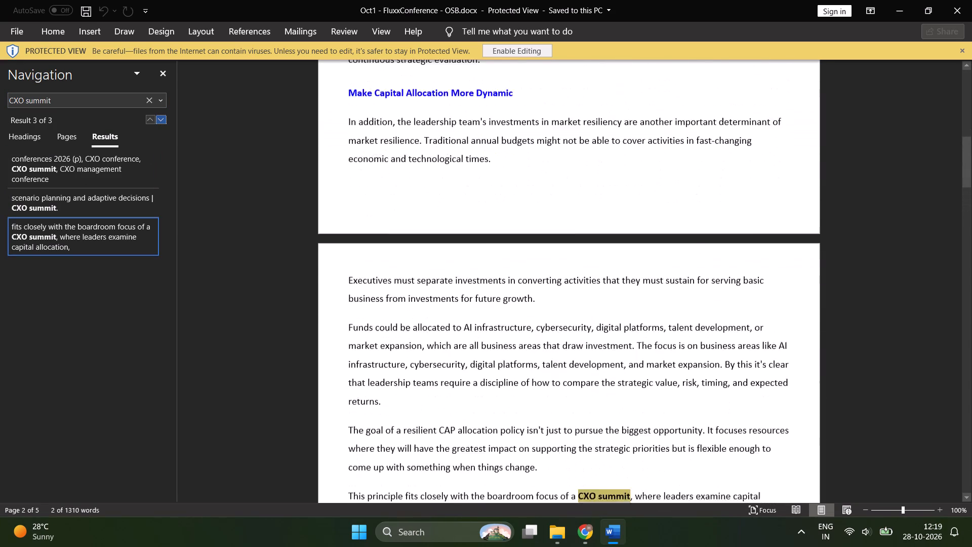
key(Return)
key(Return)
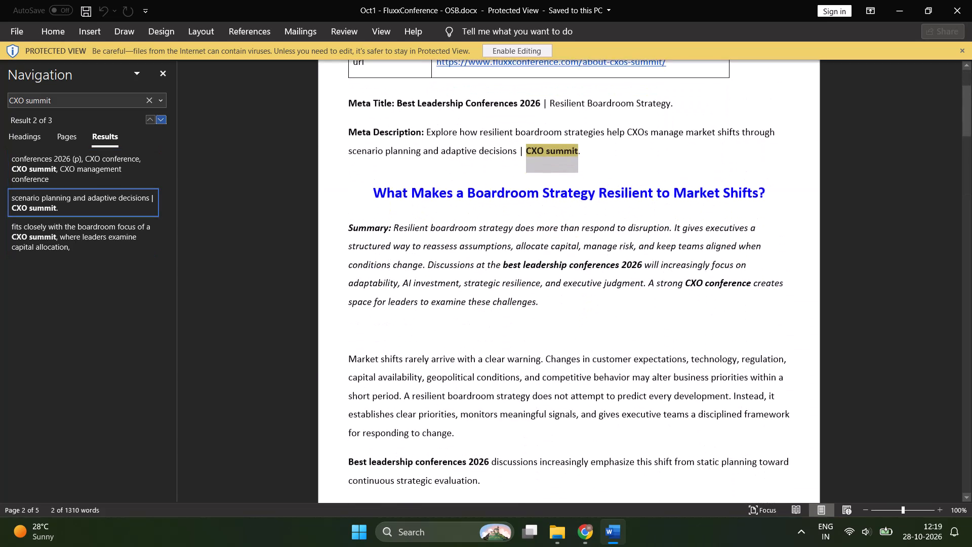
key(Return)
key(Return)
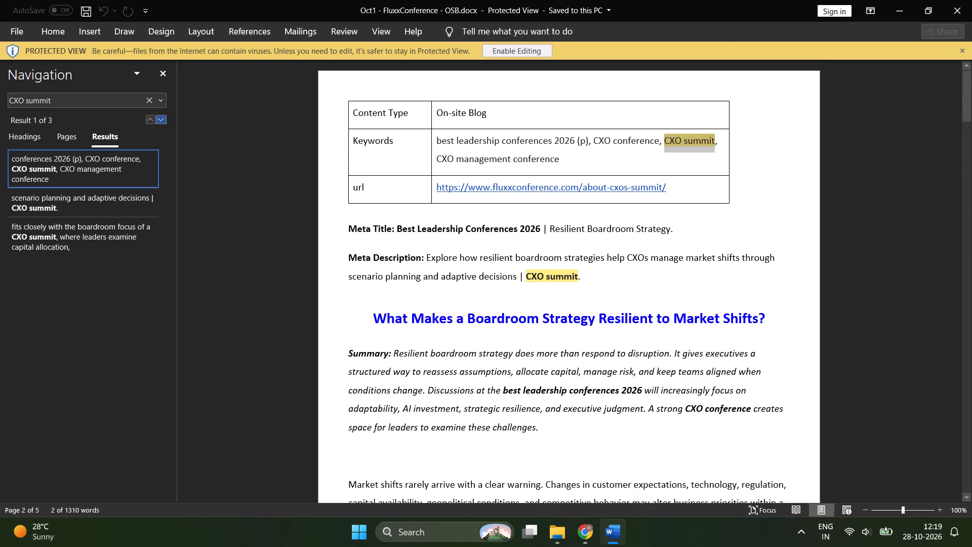
Search the document for "CXO management conference", copied from the Keywords row, and go through each occurrence.
click(559, 159)
key(ctrl+shift+Left)
key(ctrl+shift+Left)
key(ctrl+shift+Left)
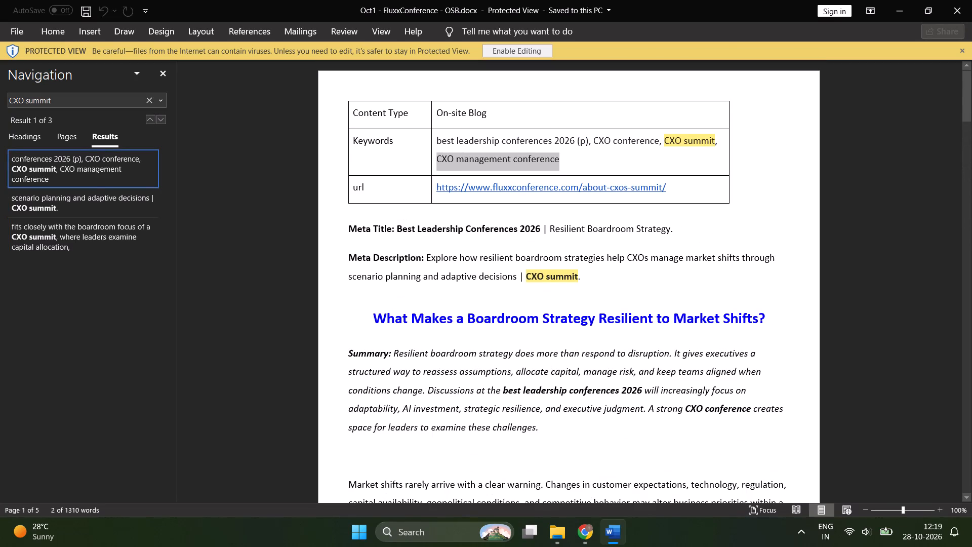
key(ctrl+c)
key(ctrl+f)
key(ctrl+v)
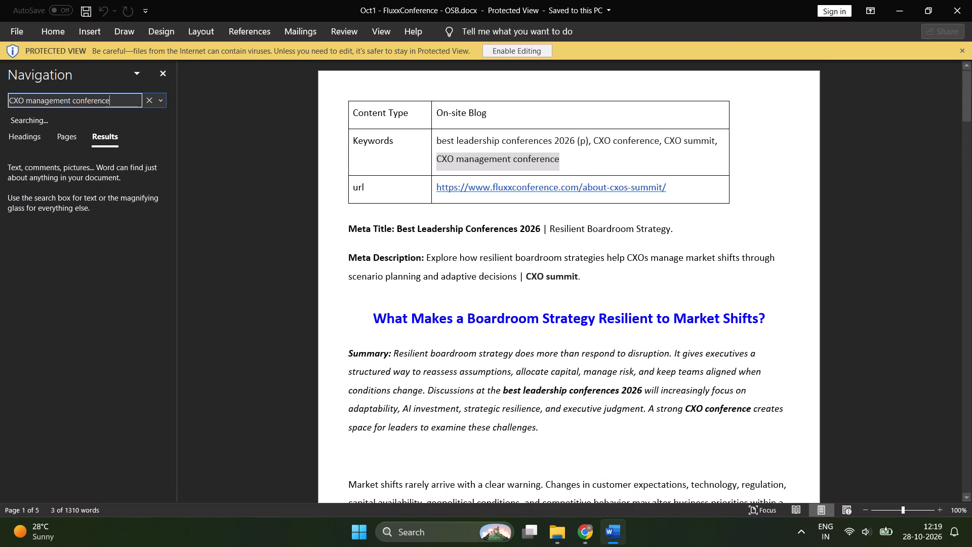
key(Return)
key(Return)
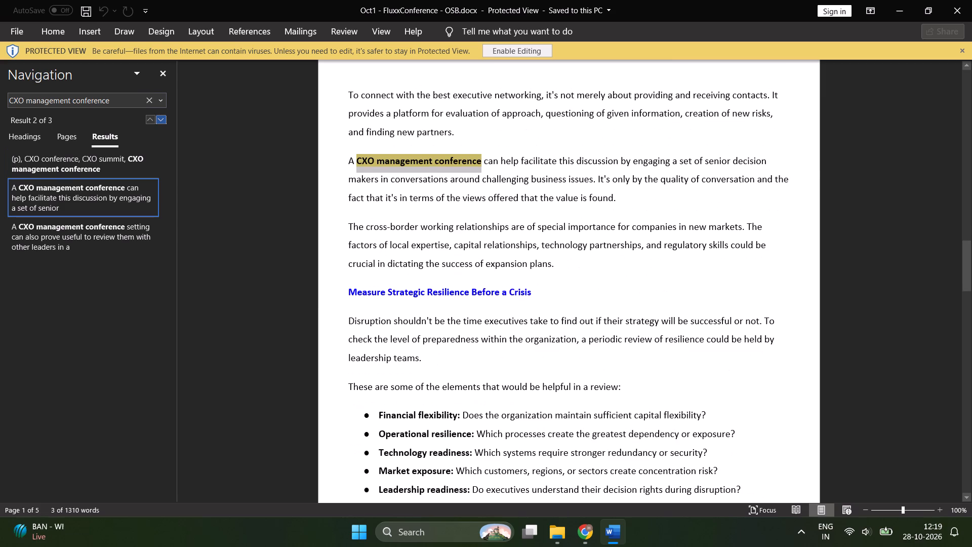
scroll(466, 191, up, 7)
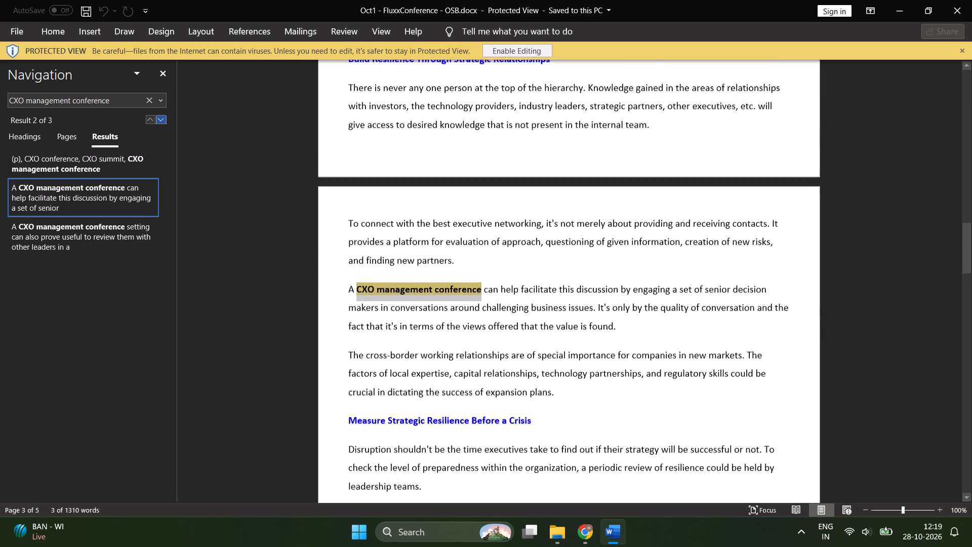
scroll(466, 190, up, 7)
key(Return)
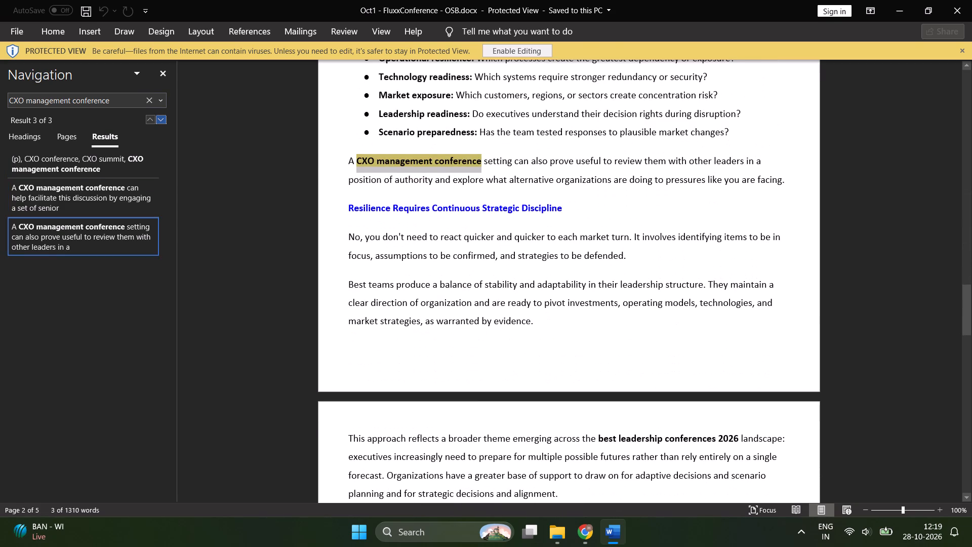
key(Return)
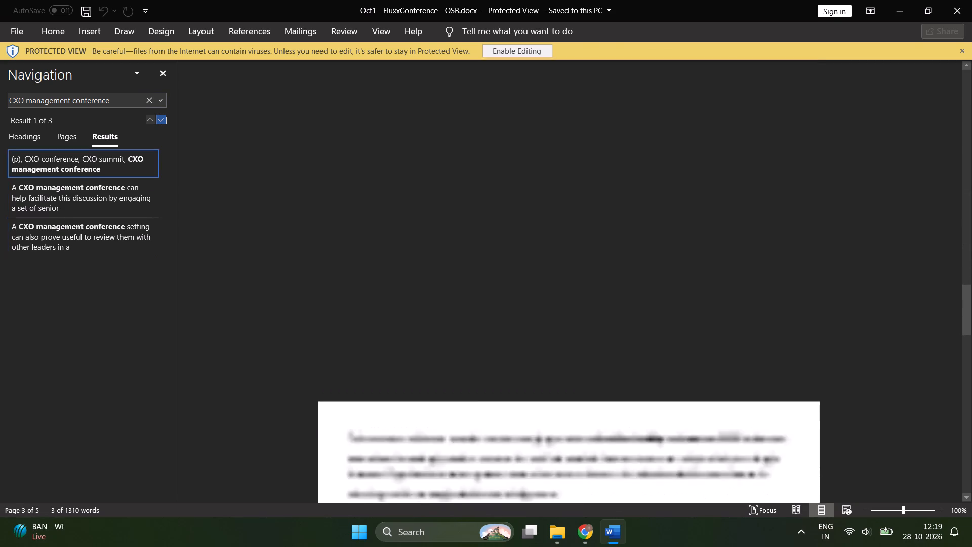
key(Return)
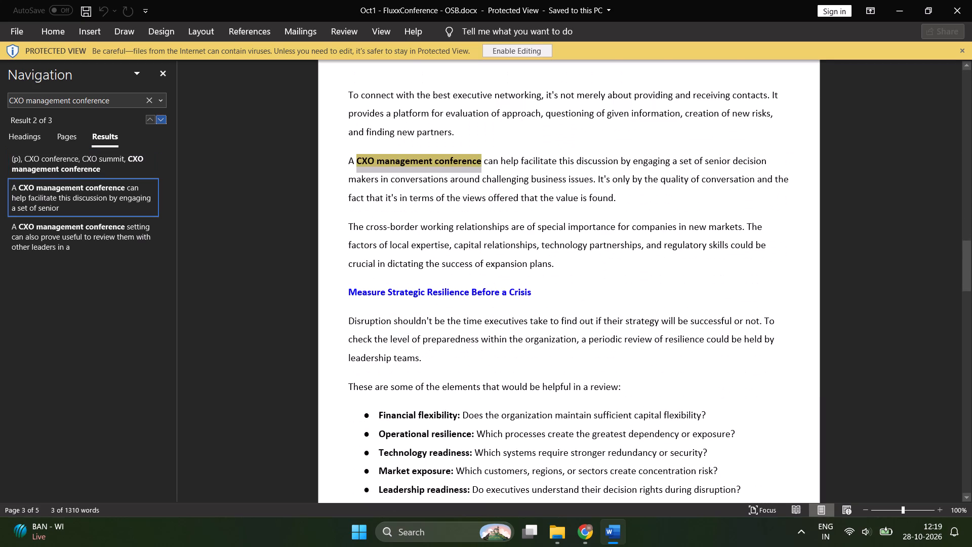
Read through the whole document from the Keywords table to the Frequently Asked Questions, checking the bolded keywords, and close the search.
scroll(529, 272, down, 20)
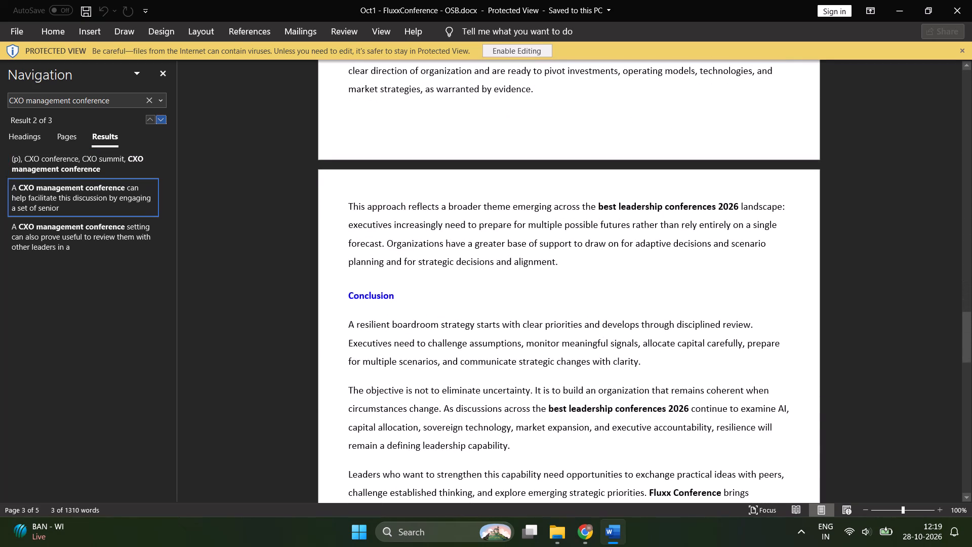
scroll(535, 282, down, 3)
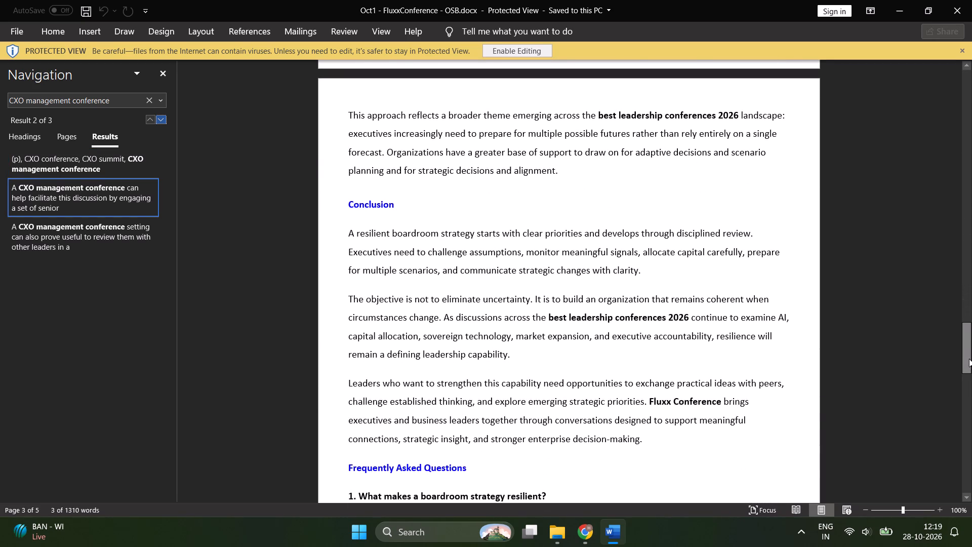
drag(970, 358, 971, 344)
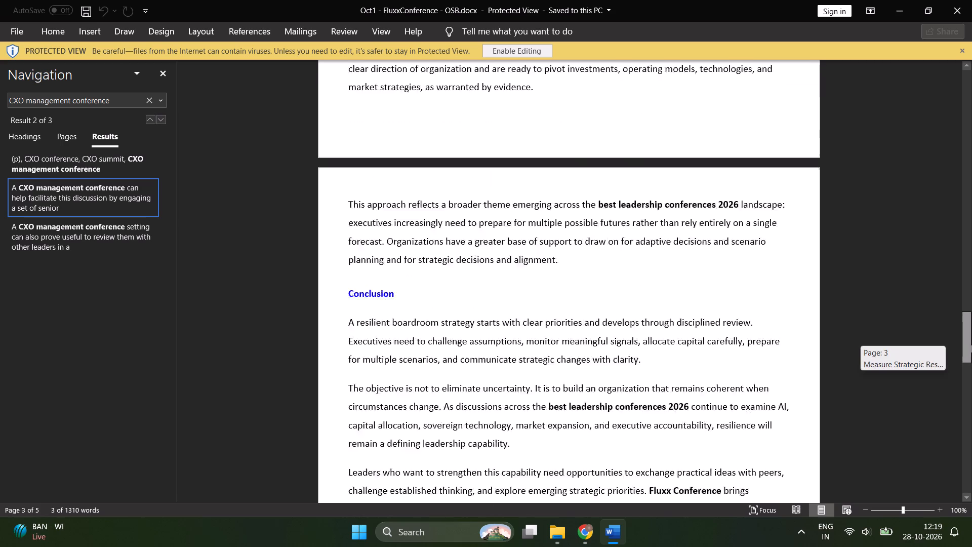
drag(971, 344, 966, 88)
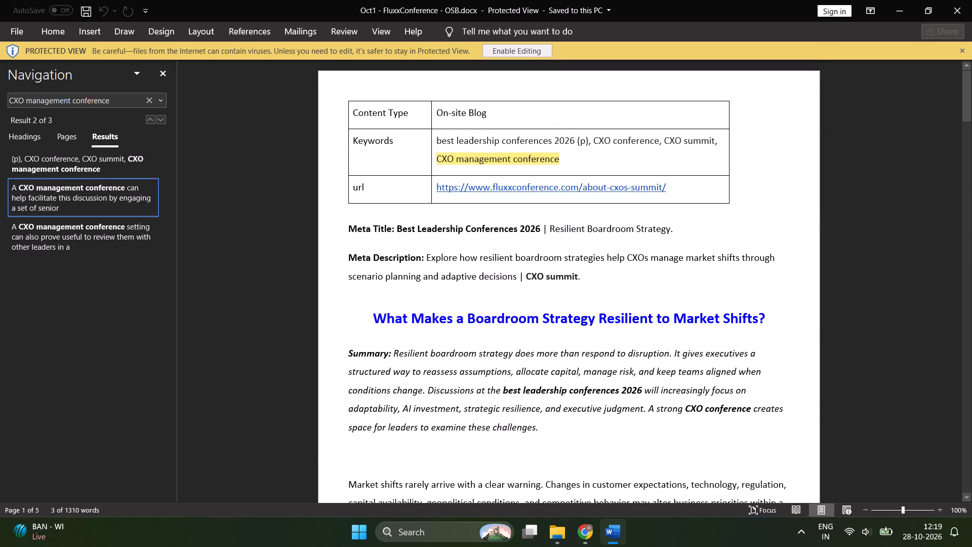
click(571, 158)
scroll(558, 281, down, 12)
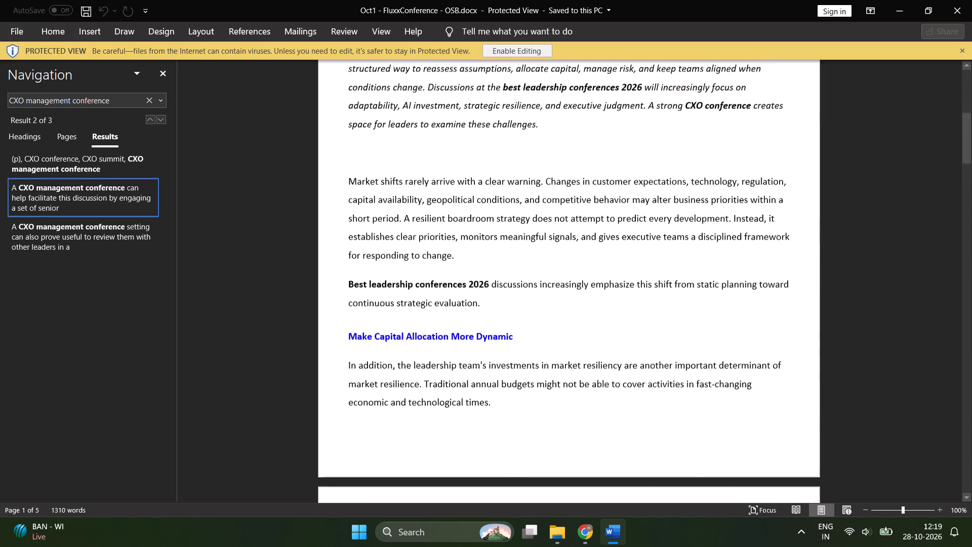
scroll(561, 307, down, 7)
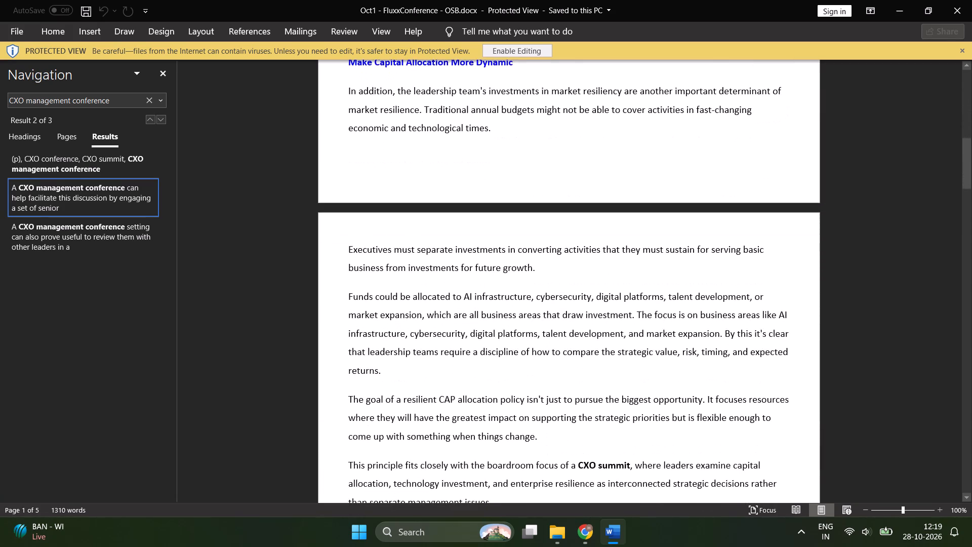
scroll(561, 305, up, 4)
scroll(561, 305, down, 11)
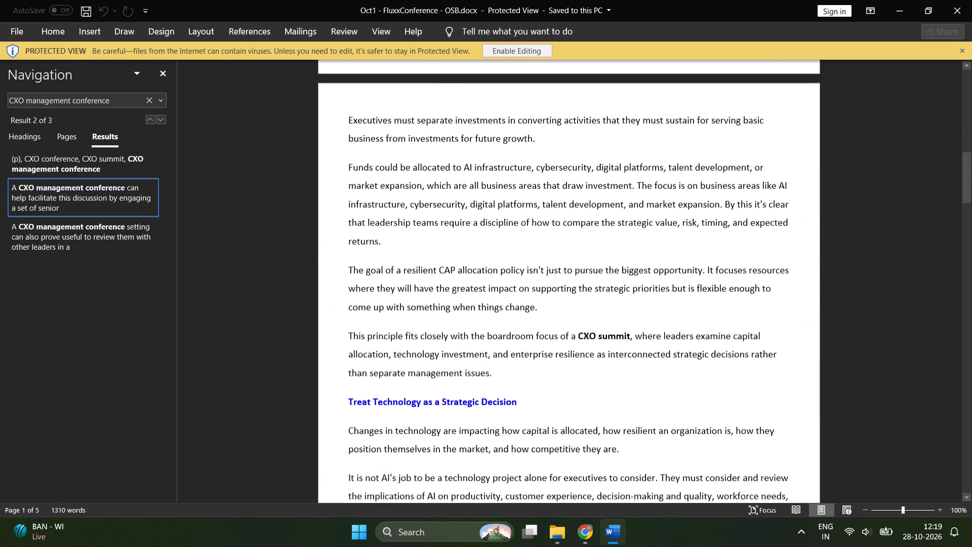
scroll(561, 305, down, 17)
scroll(561, 304, down, 4)
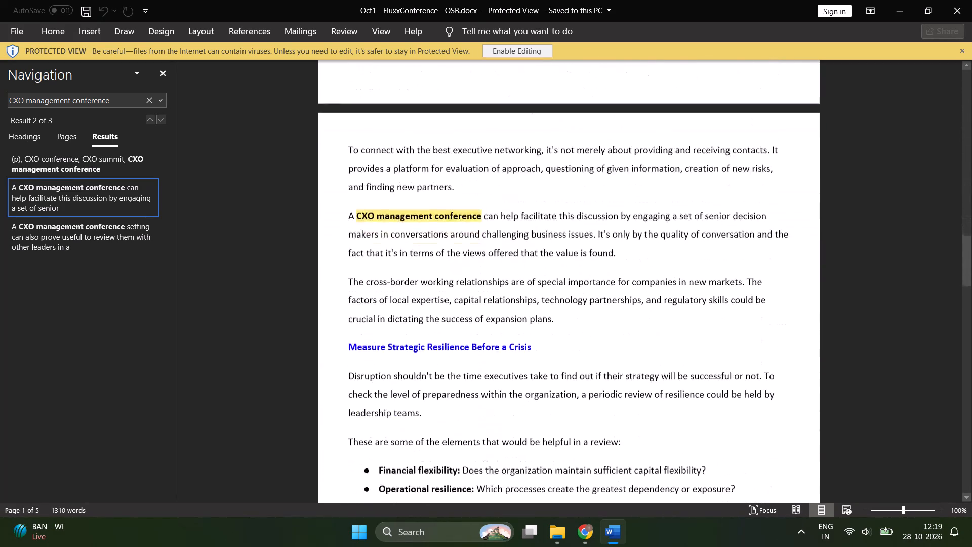
scroll(561, 304, down, 16)
scroll(561, 305, down, 5)
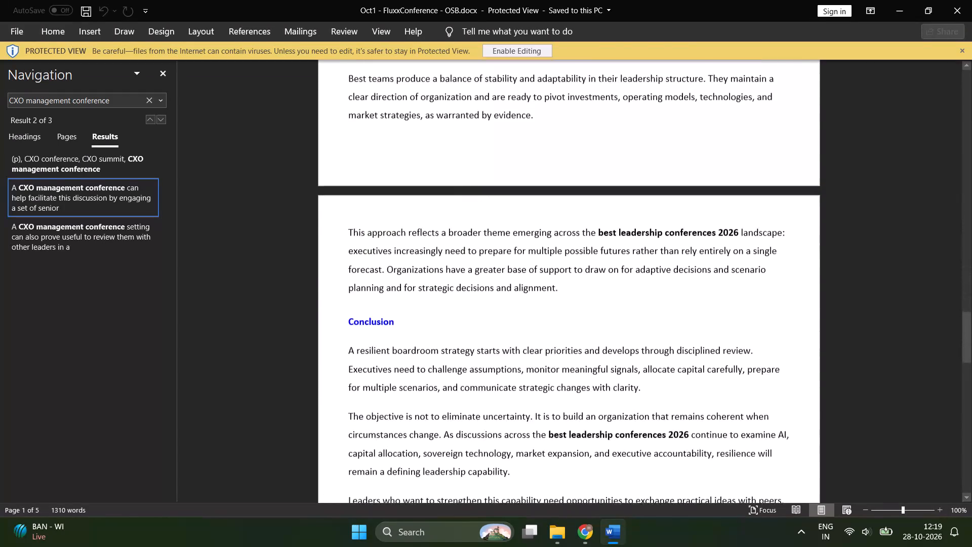
scroll(561, 307, down, 3)
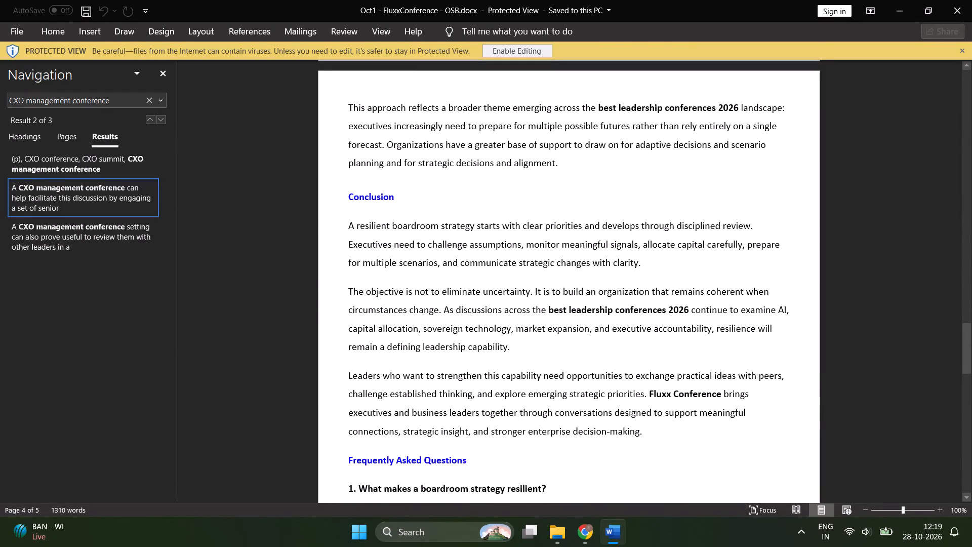
scroll(567, 296, down, 4)
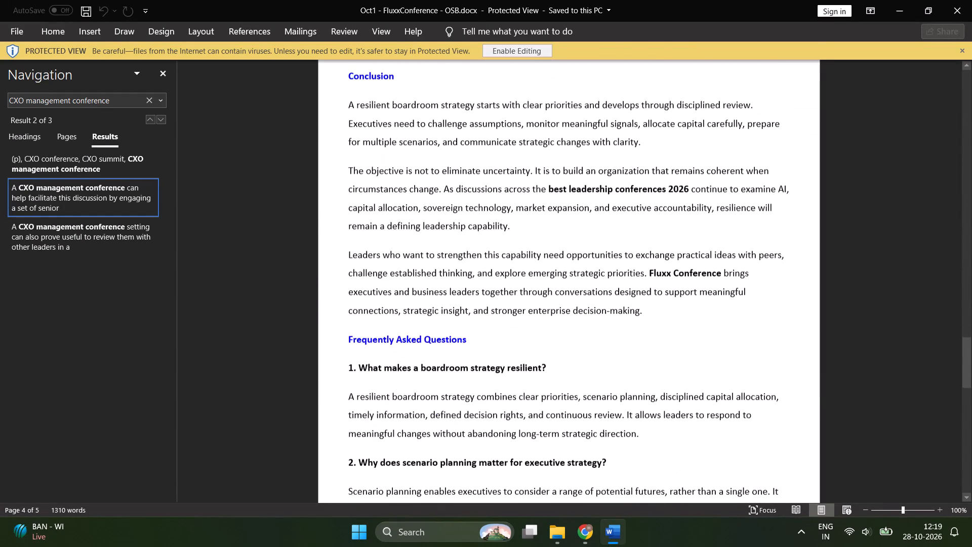
scroll(566, 298, down, 4)
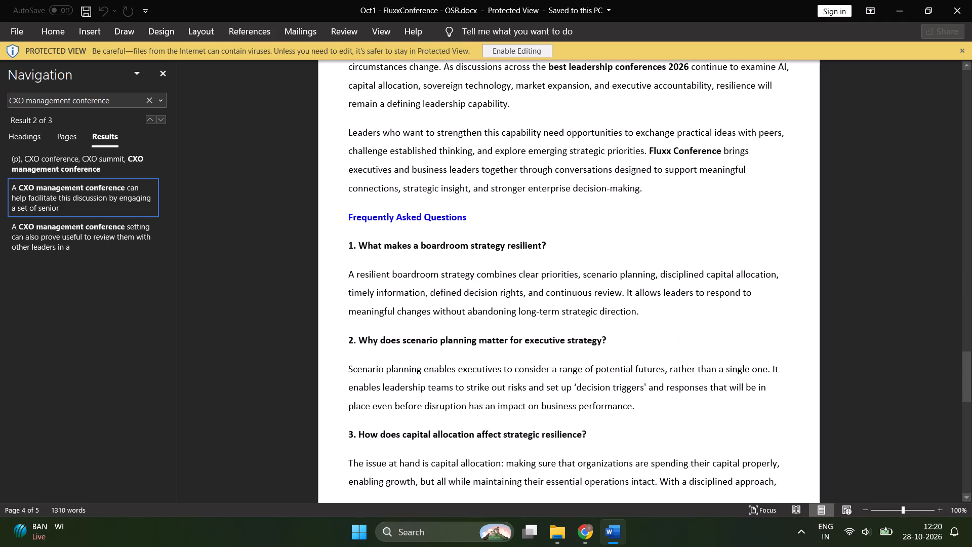
scroll(566, 300, down, 15)
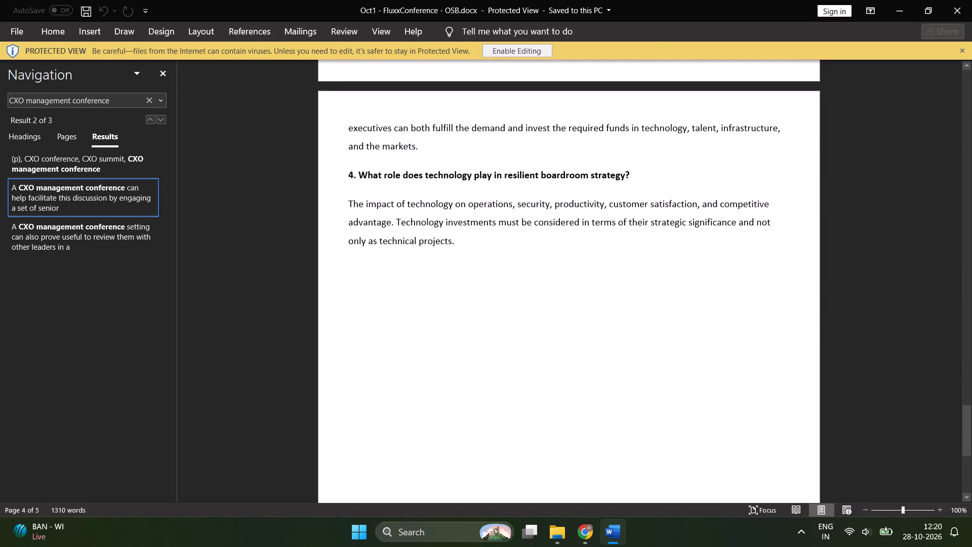
click(165, 74)
Copy the hyperlink from the url row of the table at the top of the document.
drag(971, 435, 971, 128)
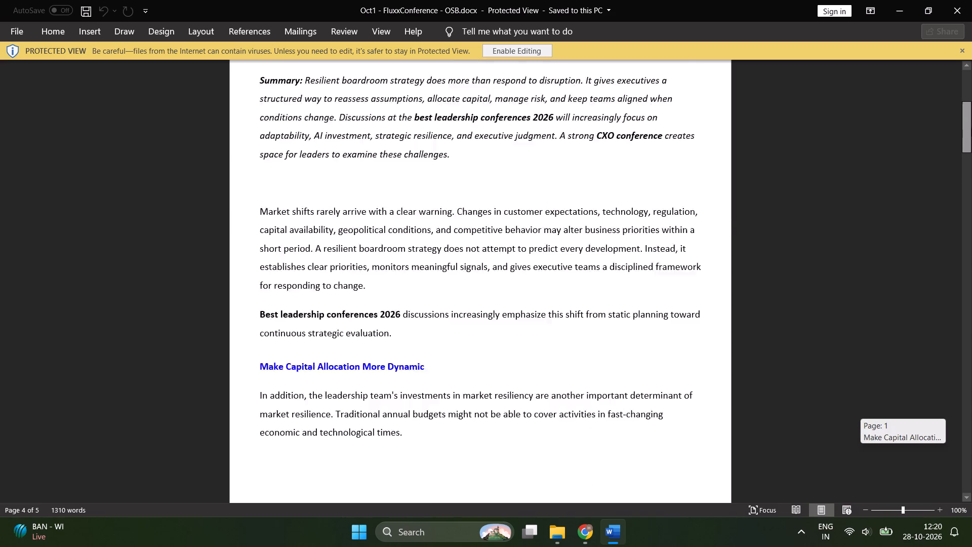
drag(971, 128, 971, 101)
right_click(467, 183)
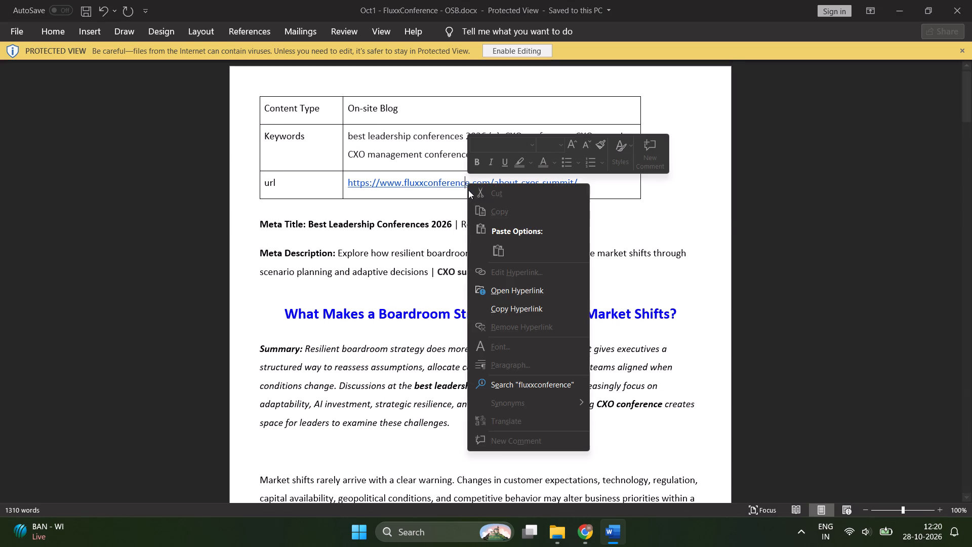
click(545, 307)
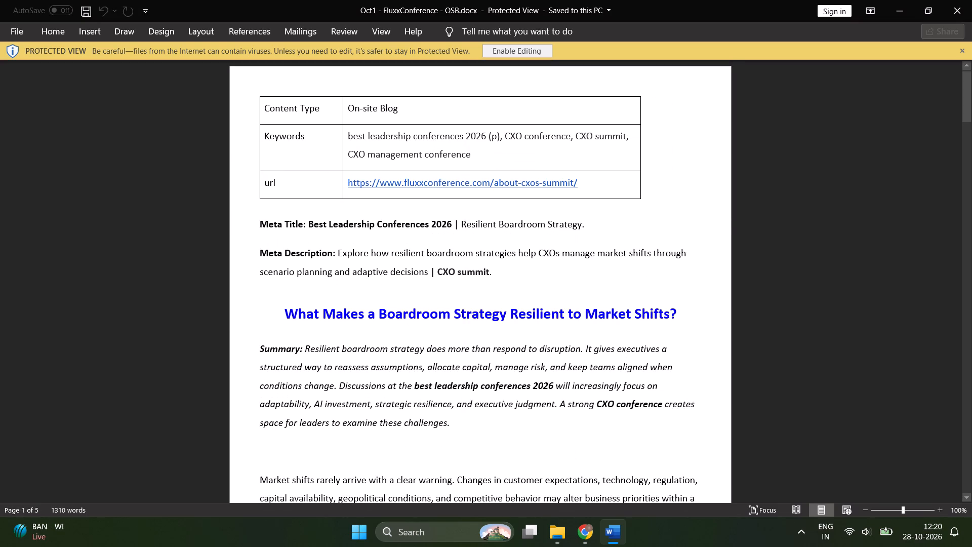
Switch to the Text to HTML converter in Chrome and remove bold from the Summary paragraph's text, leaving only the "Summary:" label bold.
key(alt+Tab)
scroll(285, 256, up, 2)
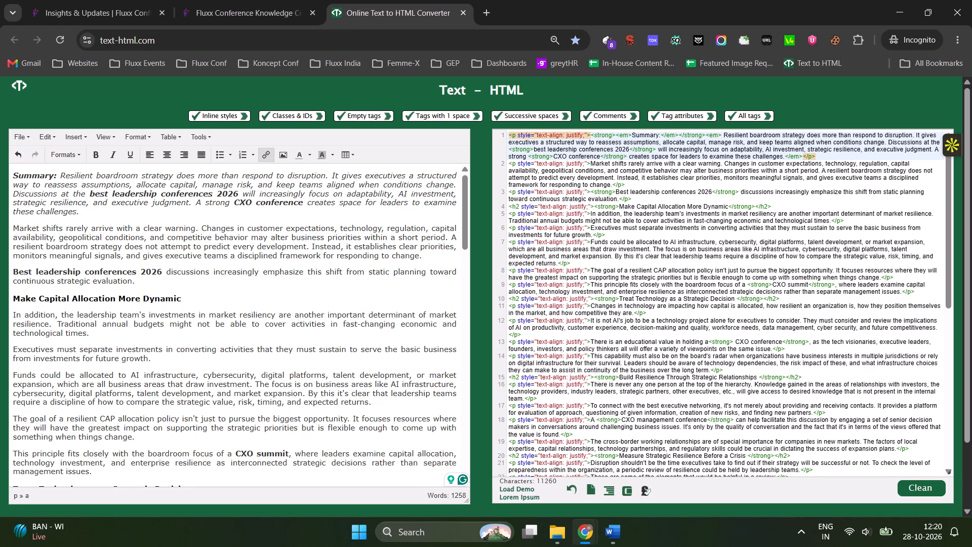
drag(81, 212, 61, 178)
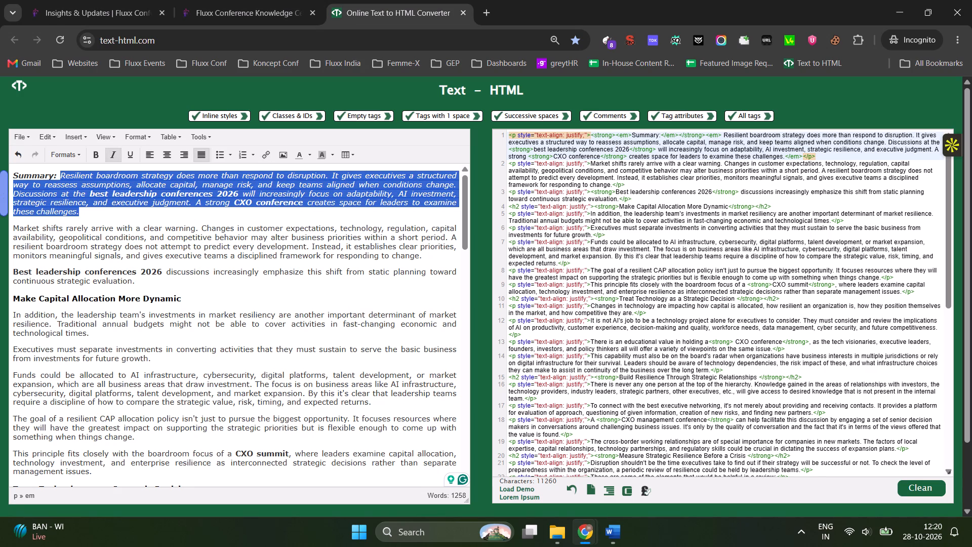
key(ctrl+b)
key(ctrl+b)
click(147, 212)
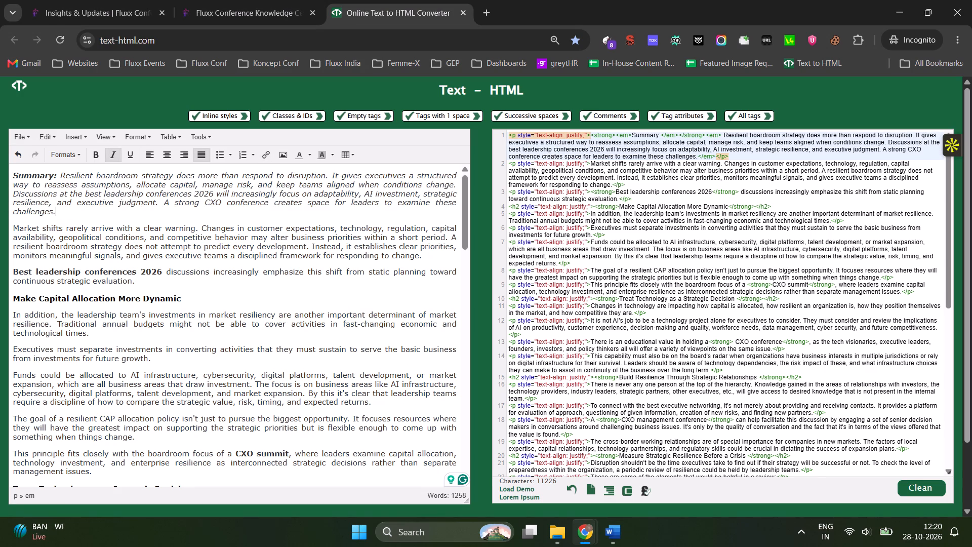
scroll(144, 272, down, 1)
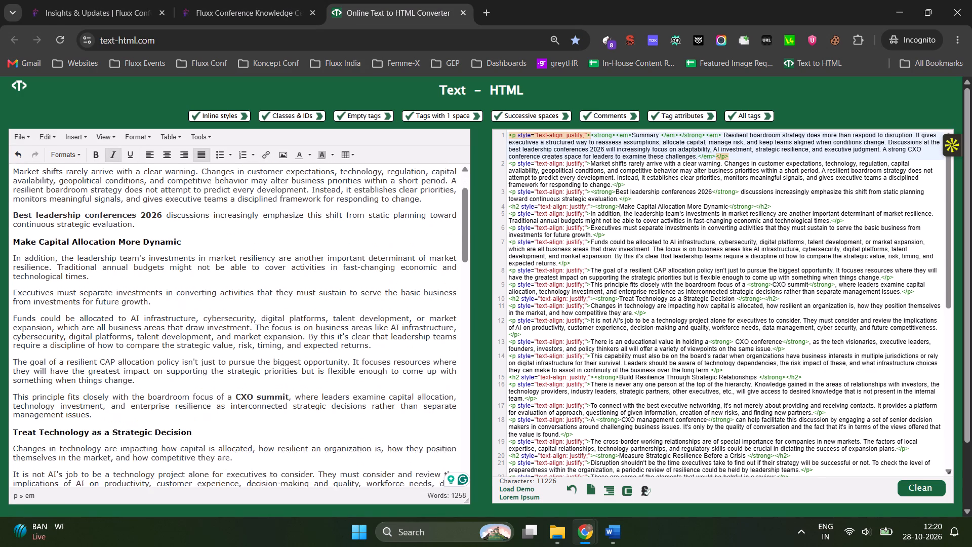
click(288, 390)
key(ctrl+shift+Left)
key(ctrl+shift+Left)
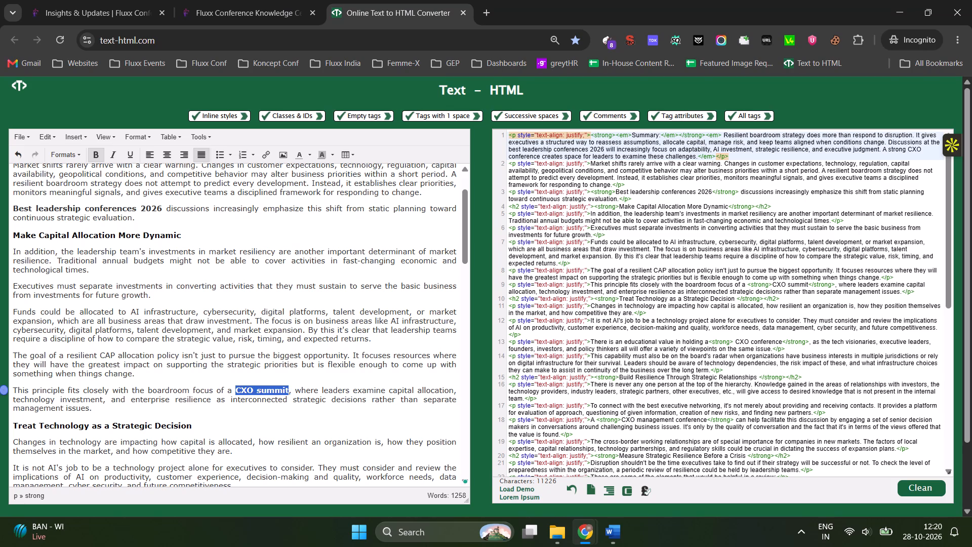
key(ctrl+k)
key(ctrl+v)
key(Return)
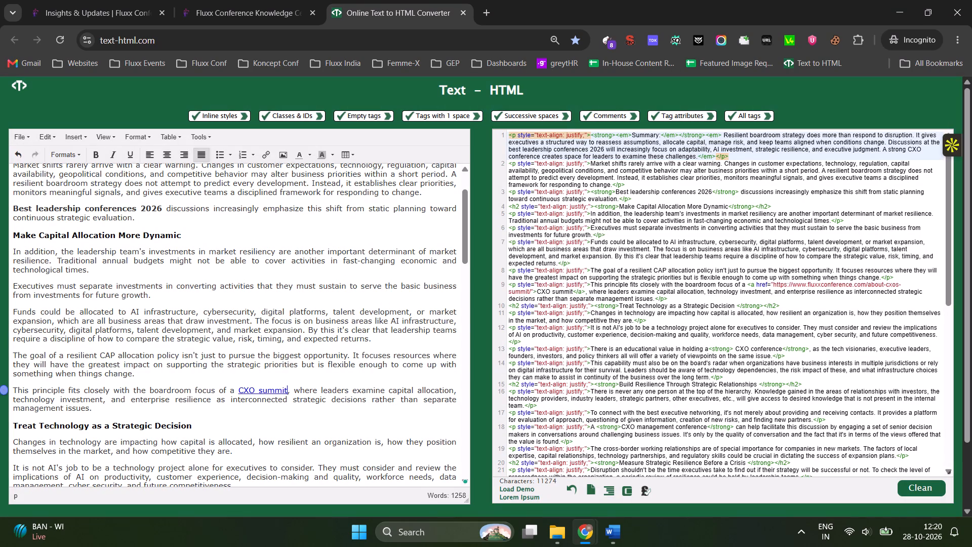
key(ctrl+shift+Left)
key(ctrl+shift+Left)
key(ctrl+b)
click(238, 342)
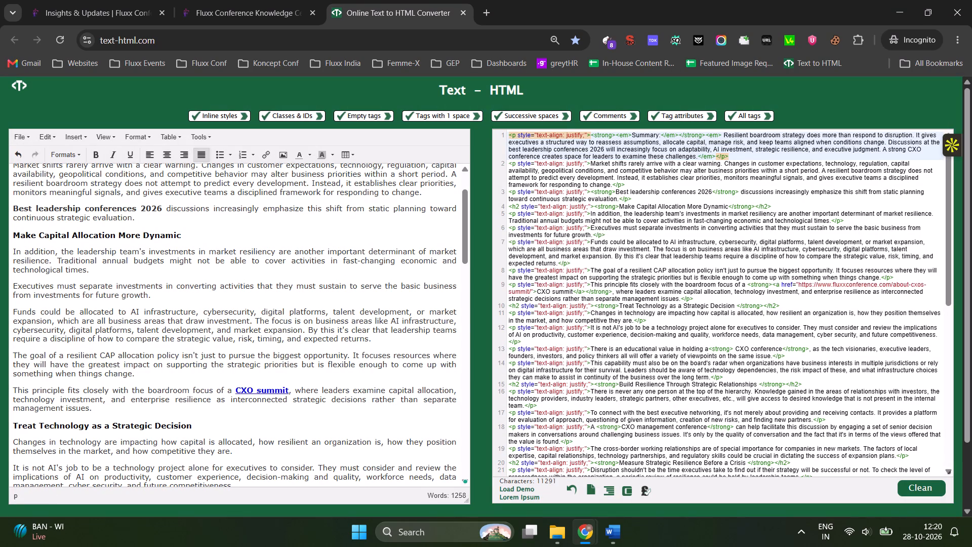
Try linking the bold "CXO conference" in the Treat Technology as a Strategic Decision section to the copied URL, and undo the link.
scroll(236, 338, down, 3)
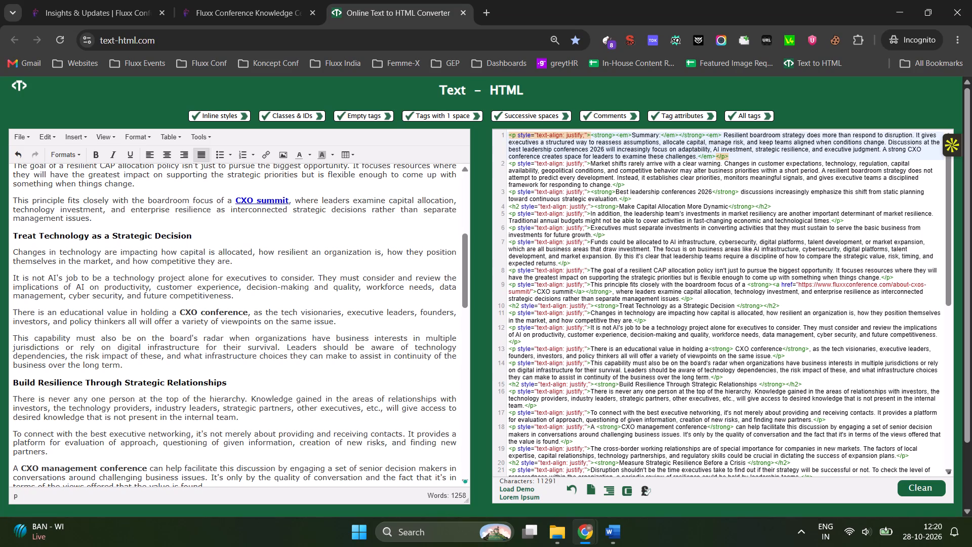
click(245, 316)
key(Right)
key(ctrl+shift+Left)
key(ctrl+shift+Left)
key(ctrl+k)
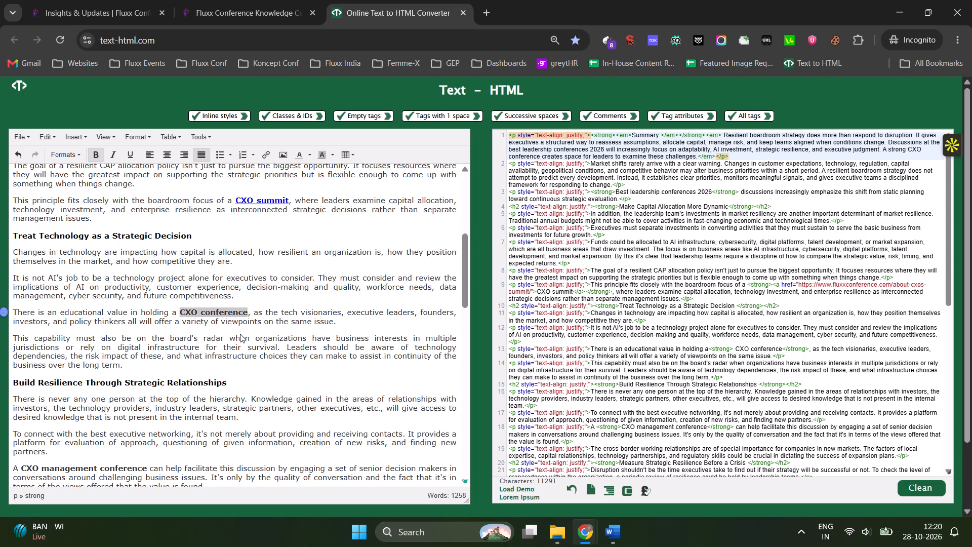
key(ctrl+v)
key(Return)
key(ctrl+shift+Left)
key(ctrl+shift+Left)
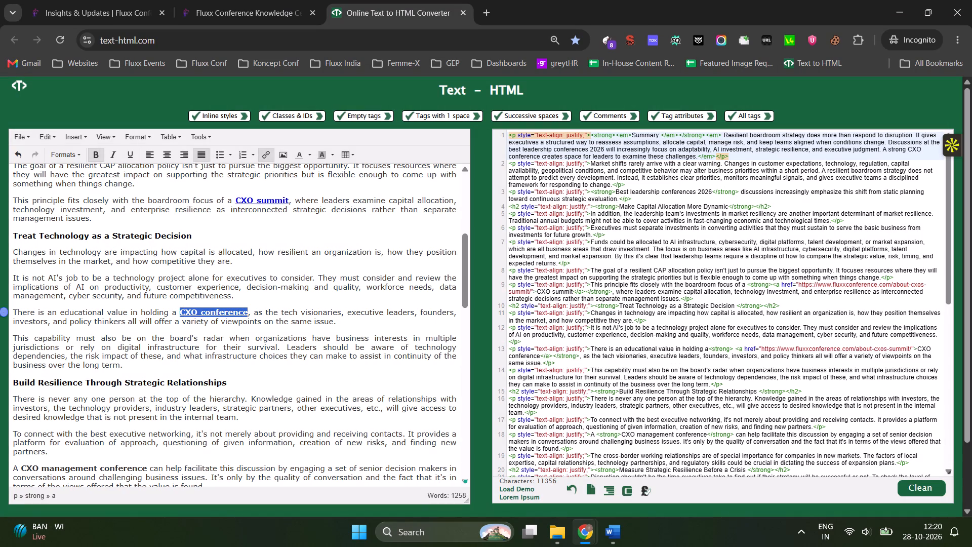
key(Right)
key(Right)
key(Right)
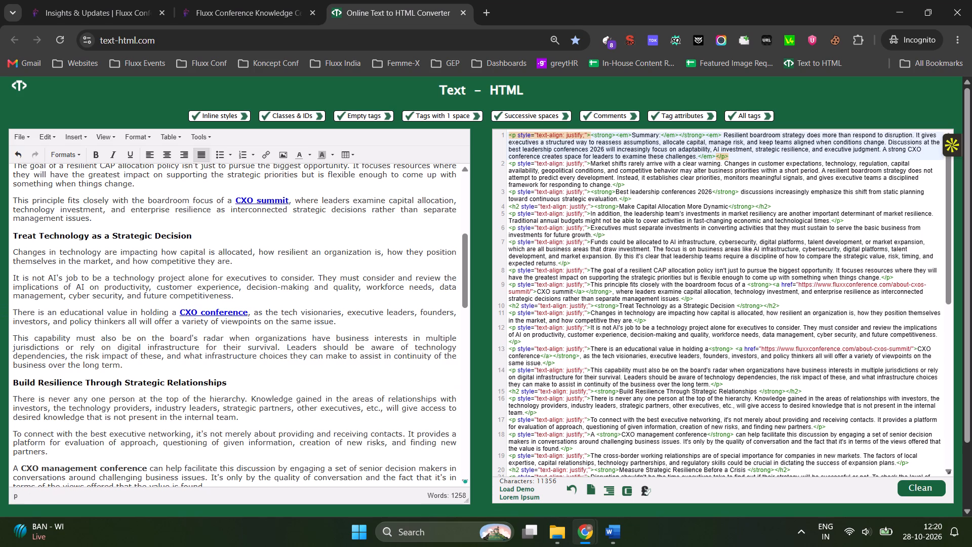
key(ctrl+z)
key(Right)
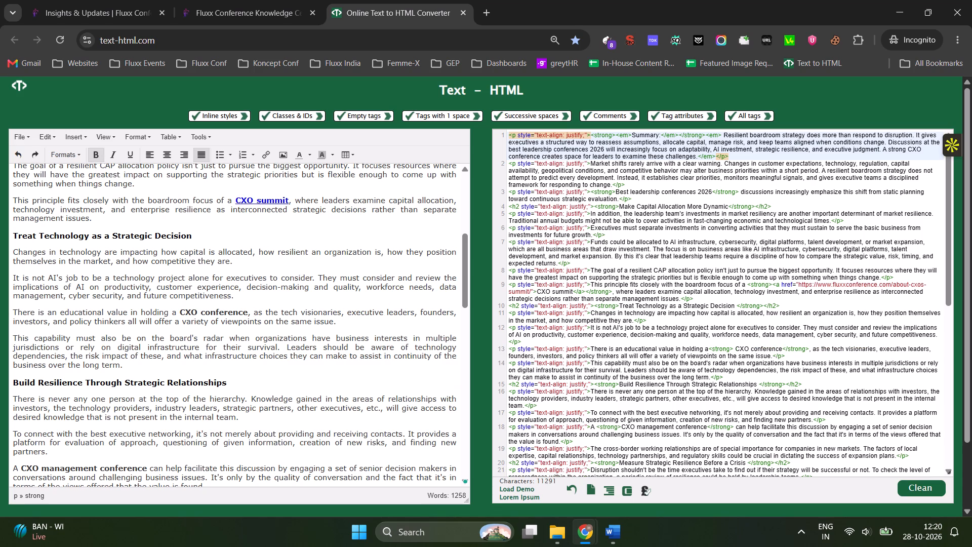
key(Right)
key(Left)
key(ctrl+shift+Left)
key(ctrl+shift+Left)
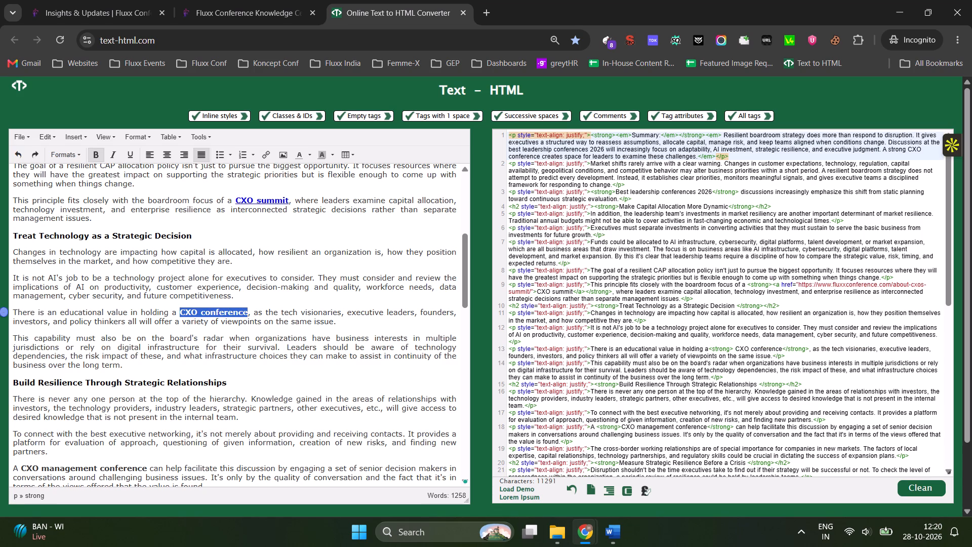
key(ctrl+b)
key(Right)
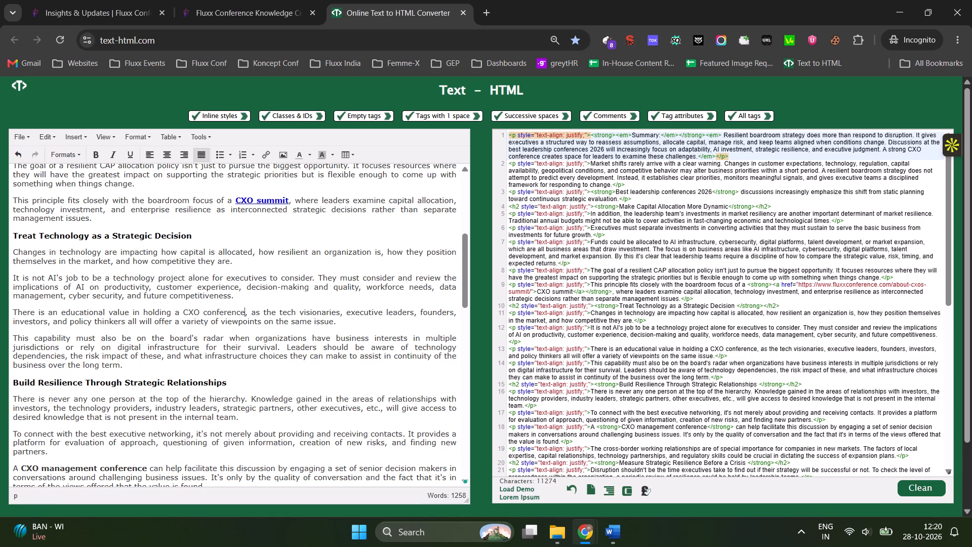
key(ctrl+shift+Left)
key(ctrl+shift+Left)
key(ctrl+b)
key(ctrl+k)
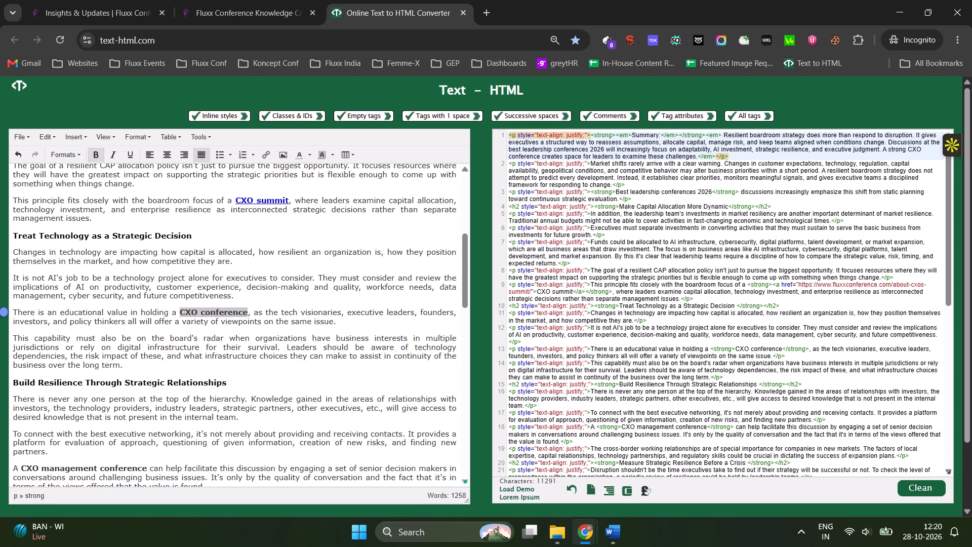
key(ctrl+v)
key(Return)
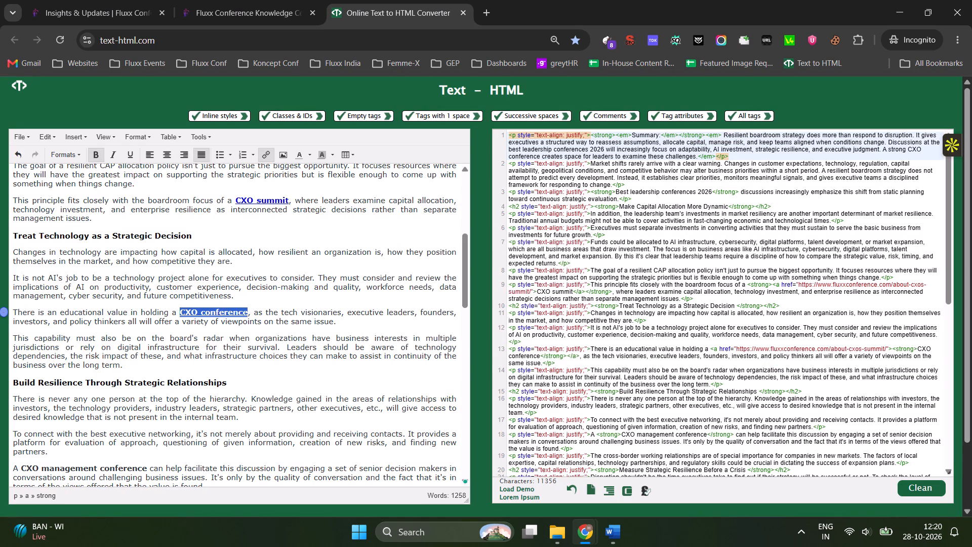
click(264, 364)
Link "CXO management conference" in the Measure Strategic Resilience Before a Crisis section to the copied about-cxos-summit URL and make the link bold.
scroll(273, 358, down, 2)
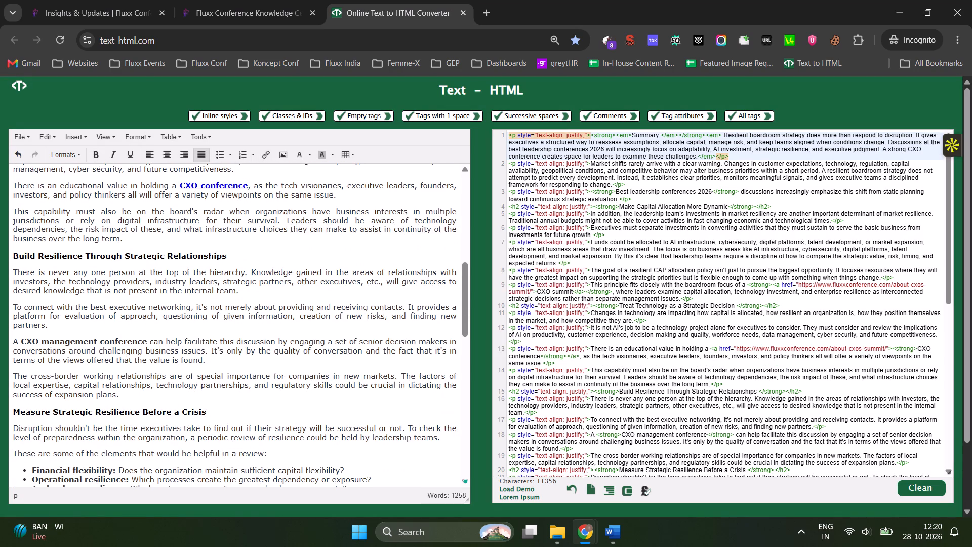
scroll(138, 347, down, 4)
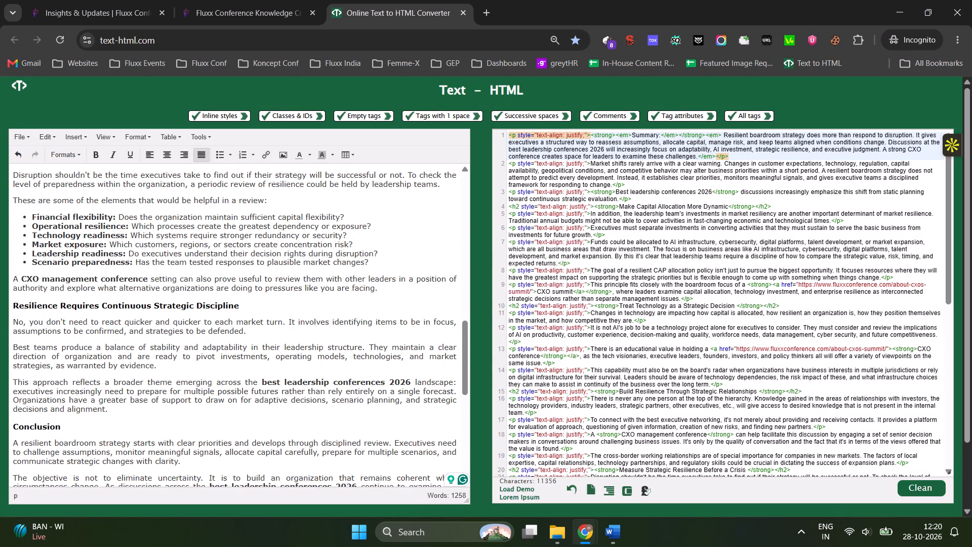
click(151, 281)
key(Left)
key(ctrl+shift+Left)
key(ctrl+shift+Left)
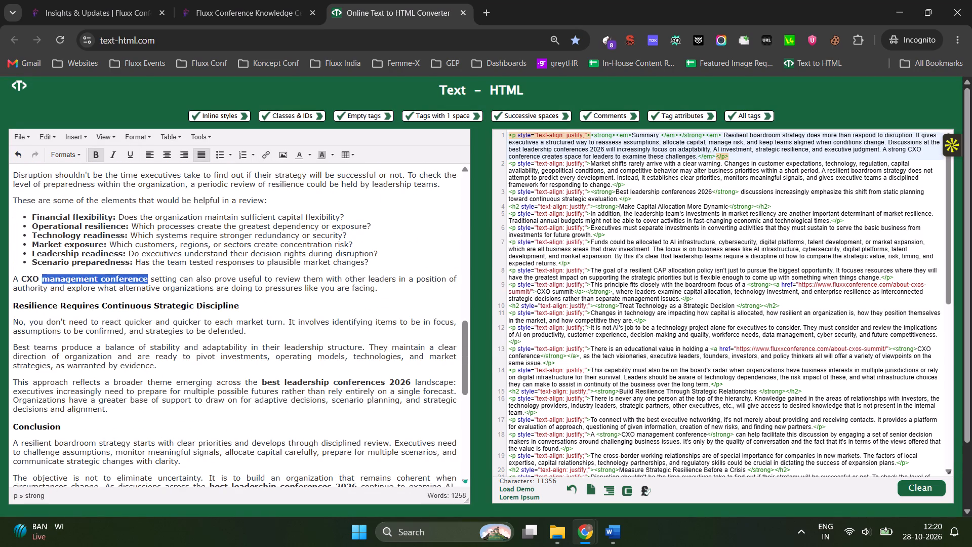
key(ctrl+shift+Left)
key(ctrl+k)
key(ctrl+v)
key(Return)
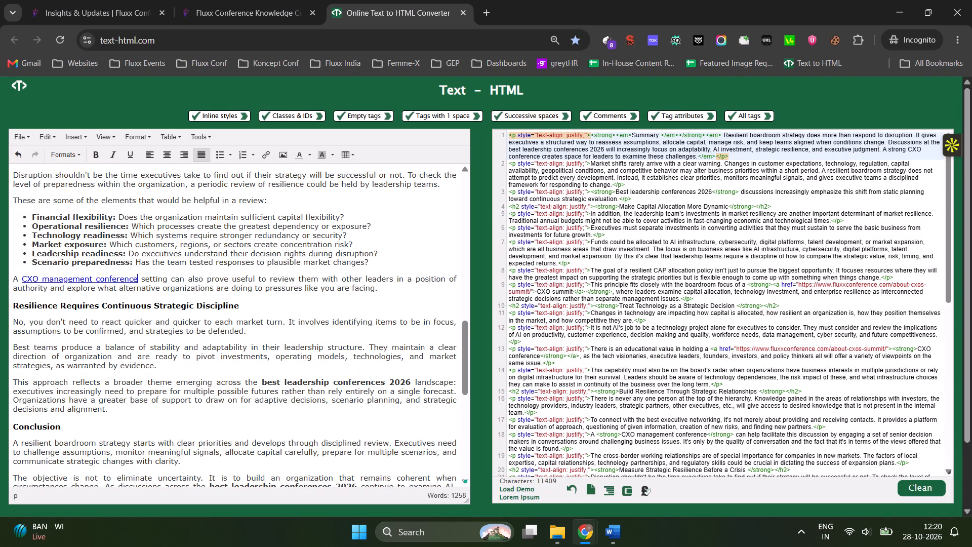
key(ctrl+shift+Left)
key(ctrl+shift+Left)
key(ctrl+shift+Left)
key(ctrl+b)
click(234, 317)
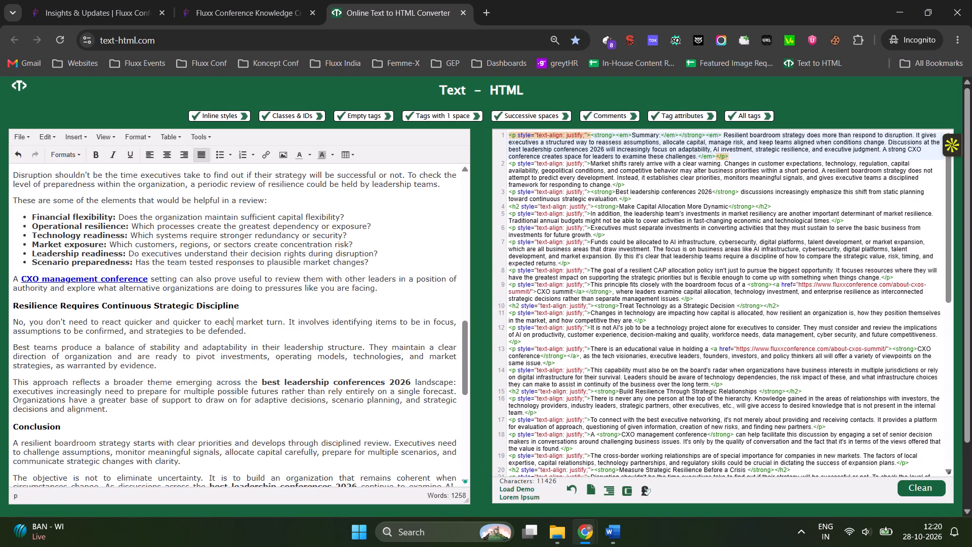
Link "best leadership conferences 2026" in the Resilience Requires Continuous Strategic Discipline section to the copied about-cxos-summit URL and make the link bold.
click(413, 381)
key(ctrl+shift+Left)
key(ctrl+shift+Left)
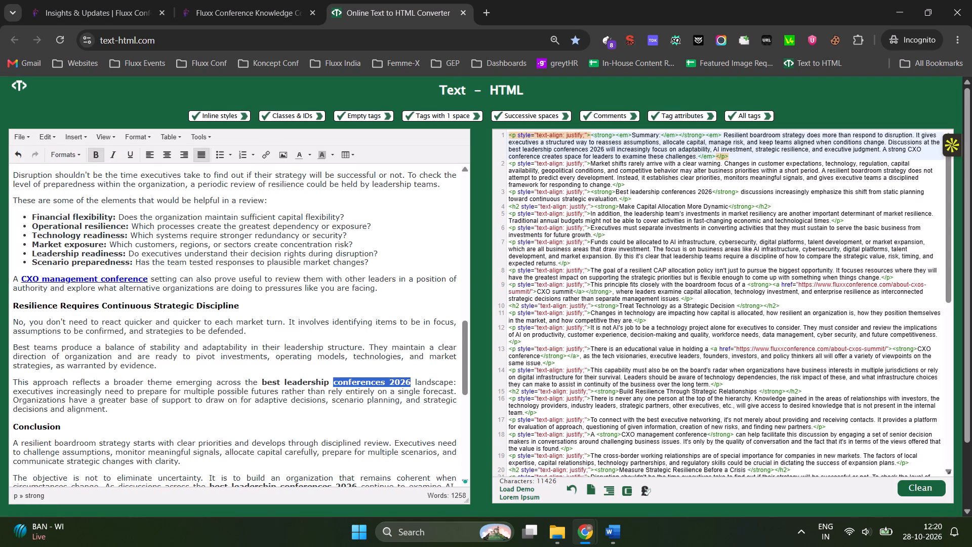
key(ctrl+shift+Left)
key(ctrl+shift+Left)
key(ctrl+k)
key(ctrl+v)
key(Return)
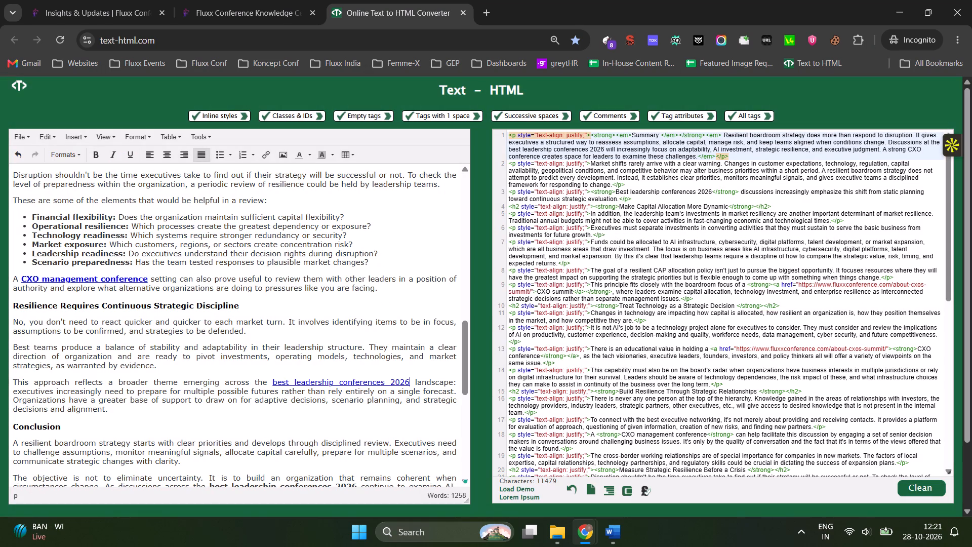
key(ctrl+shift+Left)
key(ctrl+shift+Left)
key(ctrl+shift+Left)
key(ctrl+shift+Left)
key(ctrl+b)
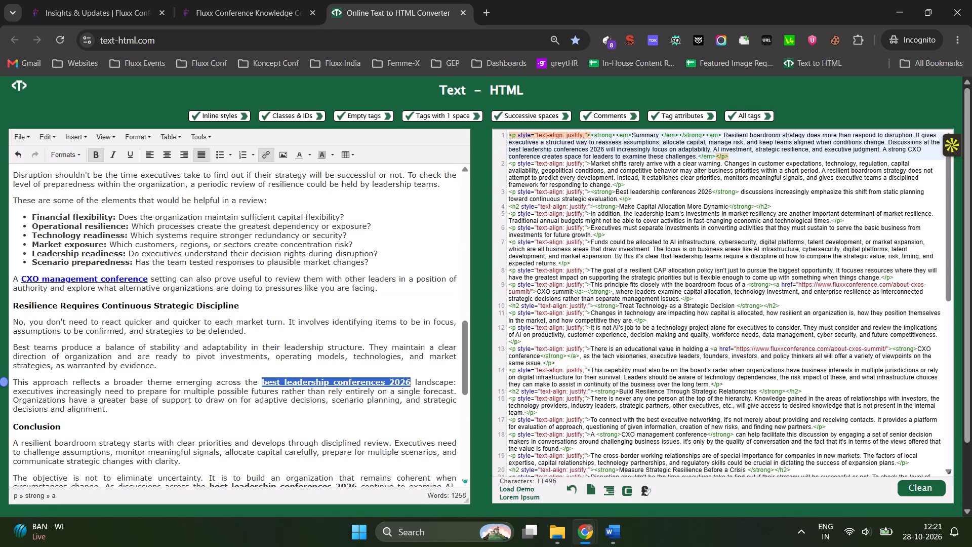
click(143, 395)
scroll(136, 396, down, 2)
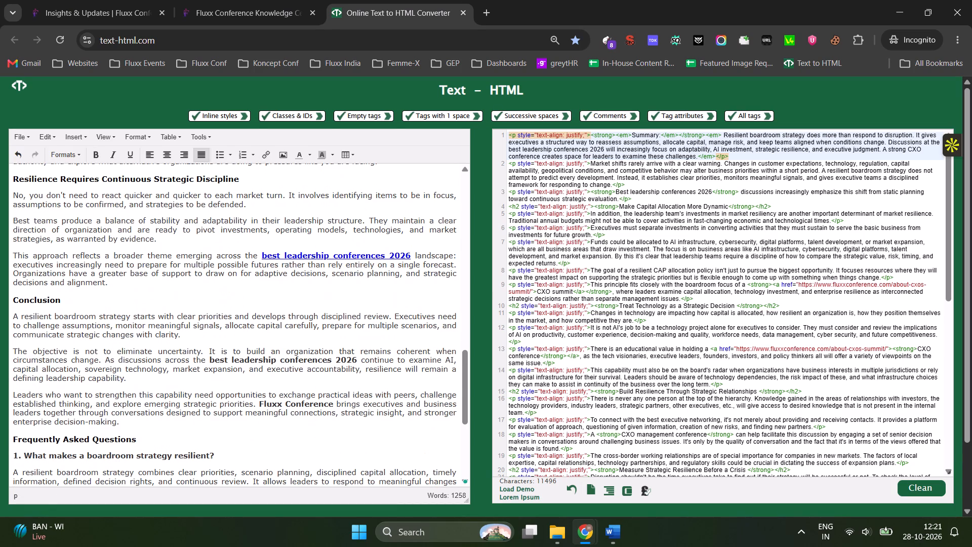
click(333, 405)
key(ctrl+shift+Left)
key(ctrl+shift+Left)
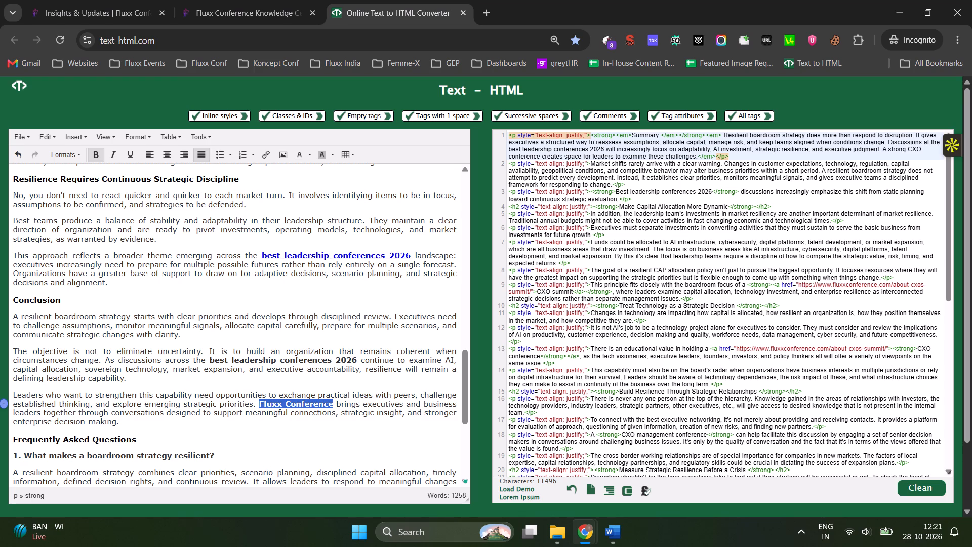
key(ctrl+k)
key(ctrl+v)
key(ctrl+shift+Left)
key(ctrl+shift+Left)
key(ctrl+shift+Left)
key(ctrl+shift+Left)
key(ctrl+shift+Left)
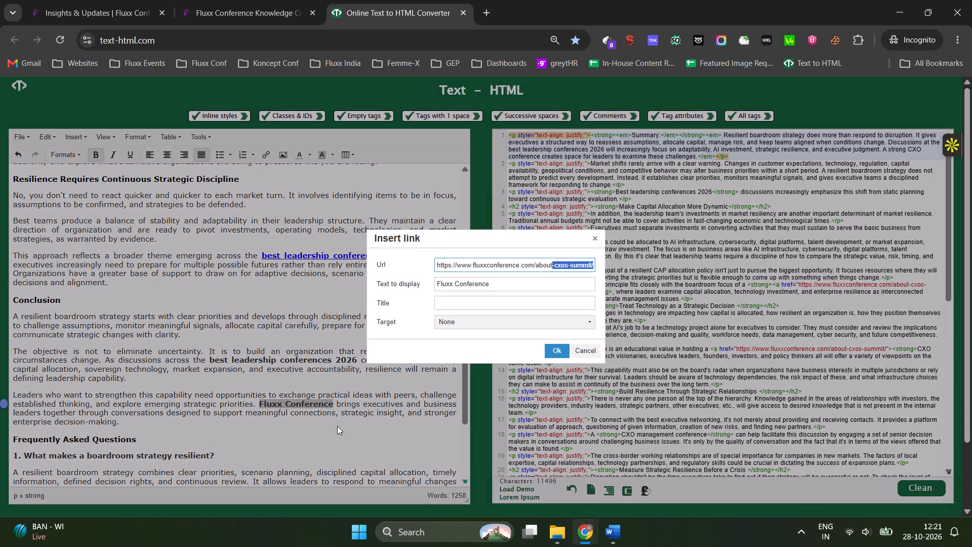
key(ctrl+shift+Left)
key(BackSpace)
key(Return)
Make the linked "Fluxx Conference" in the Conclusion section bold.
key(Left)
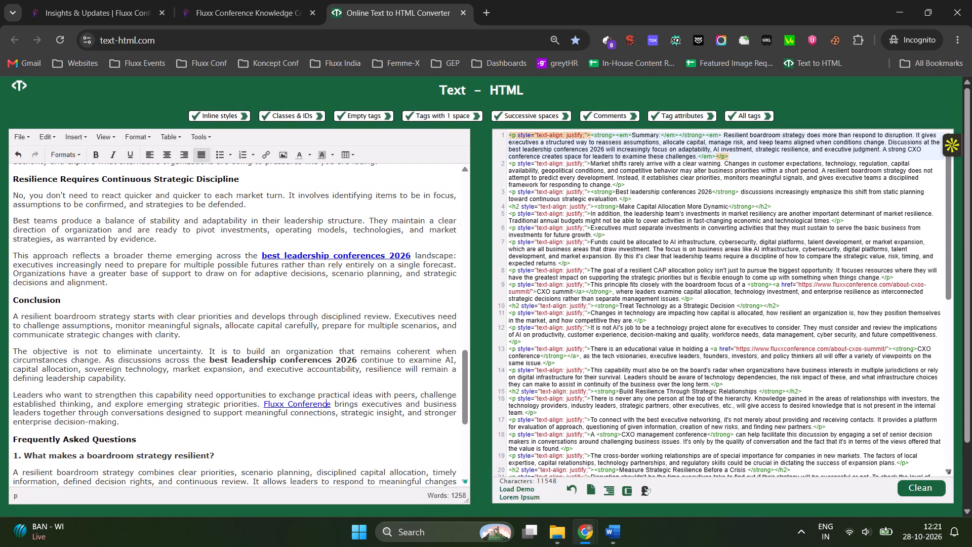
key(Left)
key(Left)
key(Left)
key(Right)
key(Right)
key(Right)
key(Right)
key(ctrl+shift+Left)
key(ctrl+shift+Left)
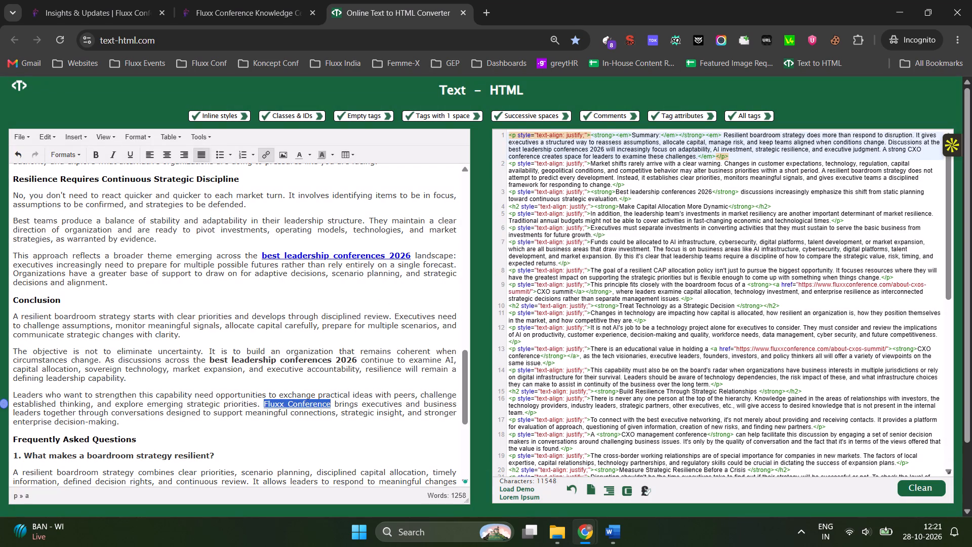
key(ctrl+b)
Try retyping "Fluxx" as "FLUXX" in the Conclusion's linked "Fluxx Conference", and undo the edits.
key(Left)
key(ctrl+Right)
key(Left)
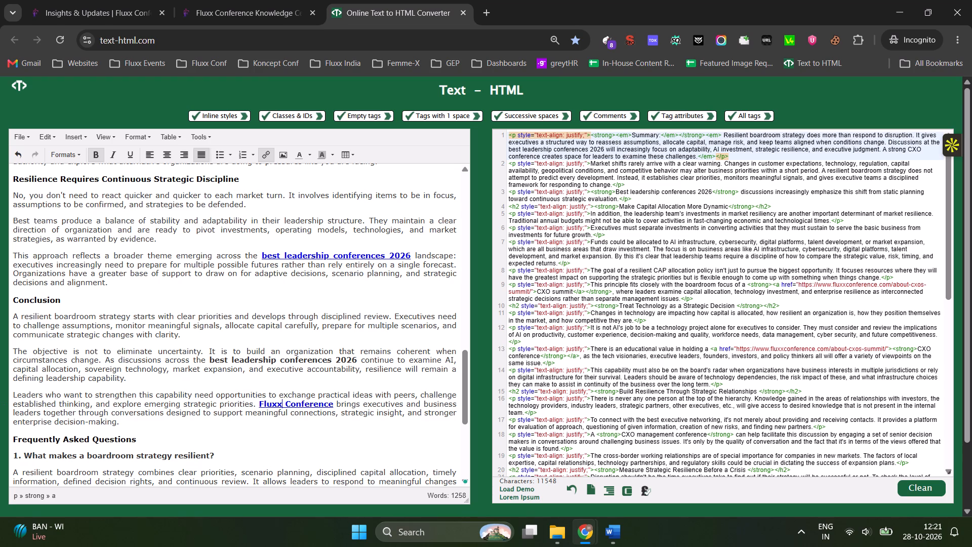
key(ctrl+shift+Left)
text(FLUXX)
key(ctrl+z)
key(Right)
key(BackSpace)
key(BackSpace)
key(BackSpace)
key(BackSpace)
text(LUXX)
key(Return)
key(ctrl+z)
Change "Fluxx" to "FLUXX" in the Conclusion's linked "Fluxx Conference", keeping the link and bold.
key(shift+Left)
key(shift+Left)
key(shift+Left)
key(shift+Left)
text(LUC)
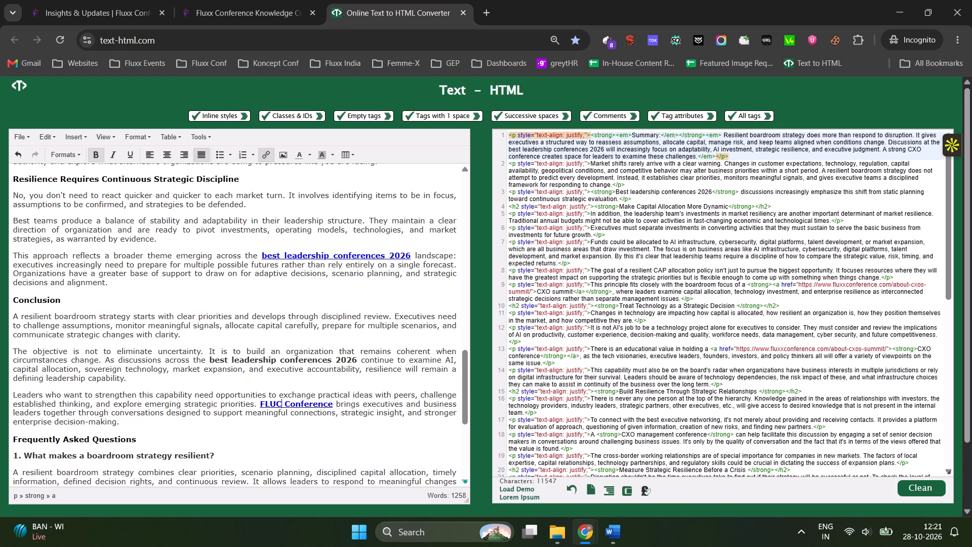
key(shift+BackSpace)
text(XX)
click(365, 341)
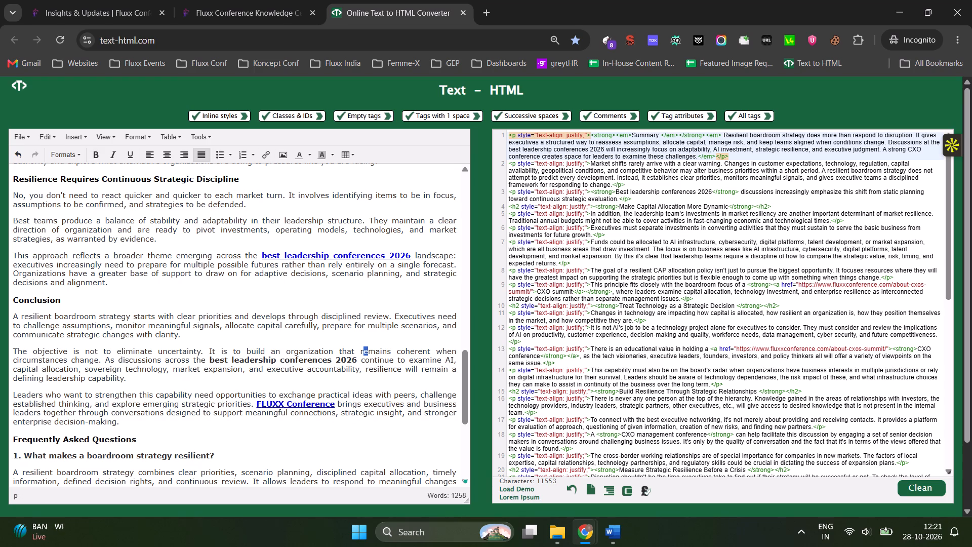
Remove bold from the last two Conclusion paragraphs, including "best leadership conferences 2026".
click(293, 345)
triple_click(301, 359)
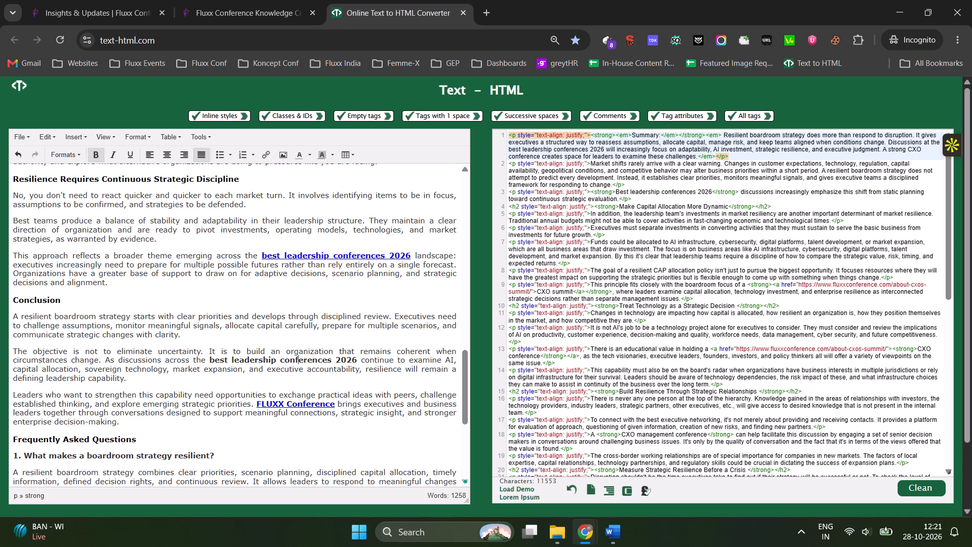
double_click(299, 359)
key(ctrl+b)
key(ctrl+b)
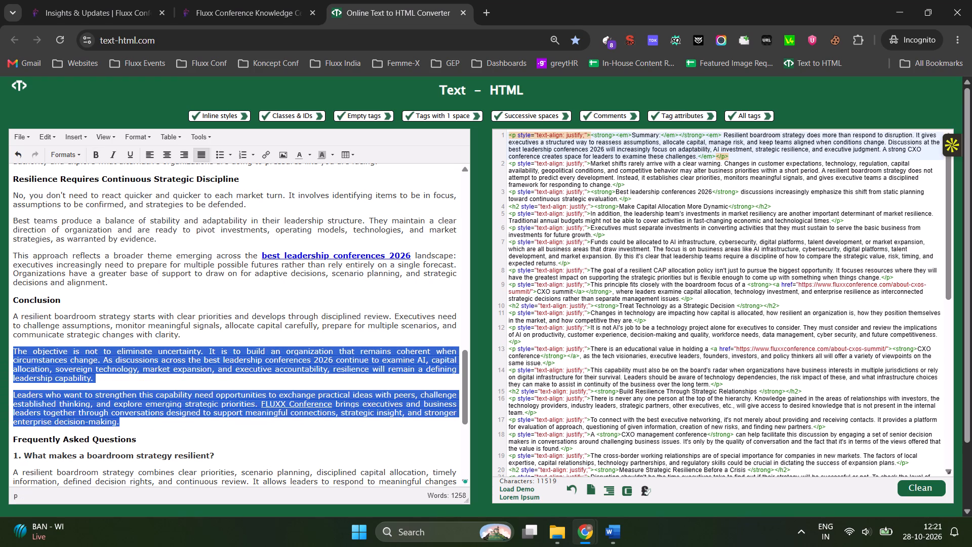
click(301, 358)
Reapply bold to the linked "FLUXX Conference" in the Conclusion's last paragraph.
click(333, 403)
key(ctrl+shift+Left)
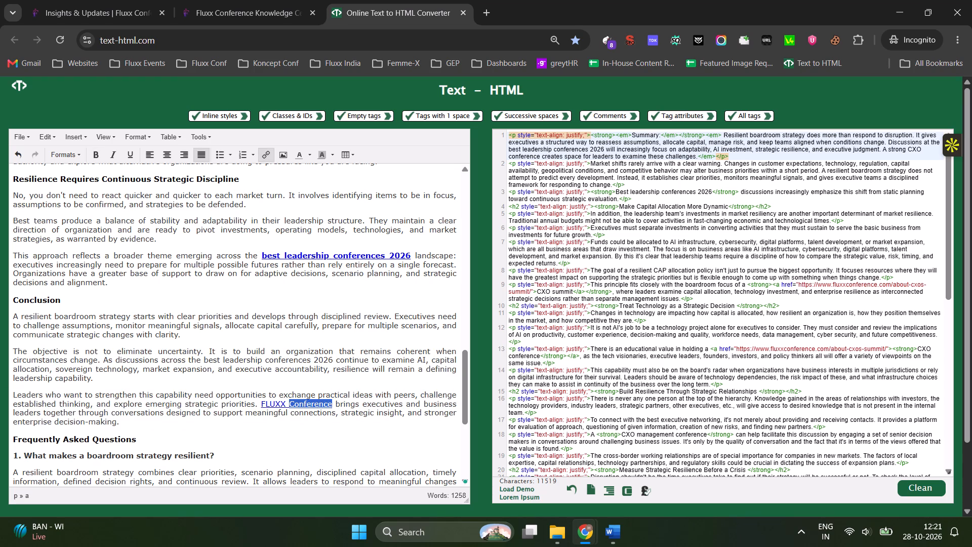
key(ctrl+shift+Left)
key(ctrl+b)
click(358, 327)
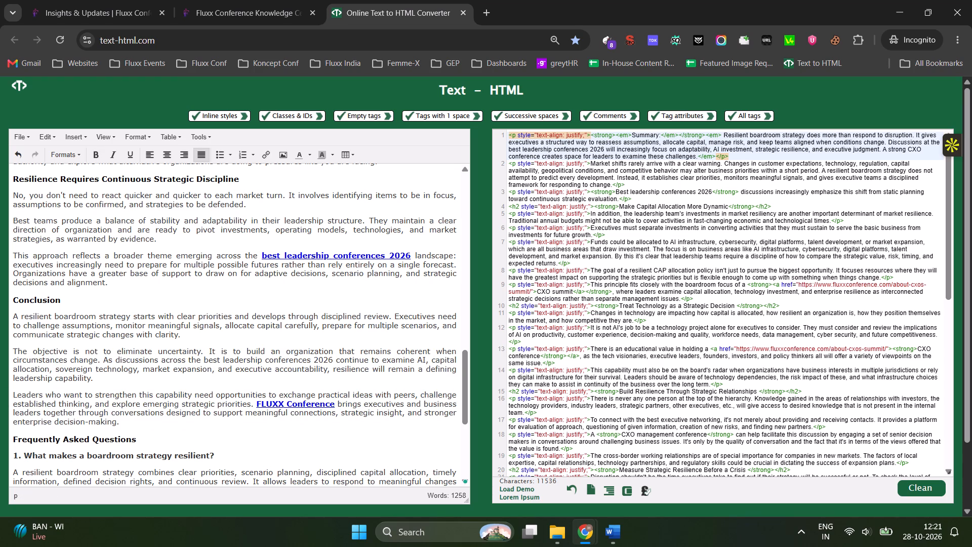
Remove bold from the paragraph containing the unlinked "CXO management conference" in the Build Resilience Through Strategic Relationships section.
scroll(233, 338, up, 5)
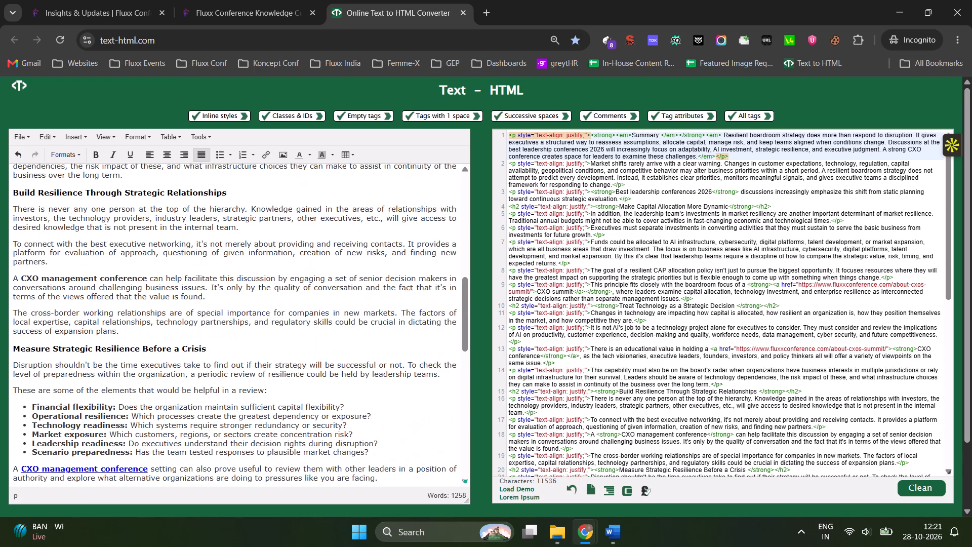
triple_click(154, 293)
key(ctrl+b)
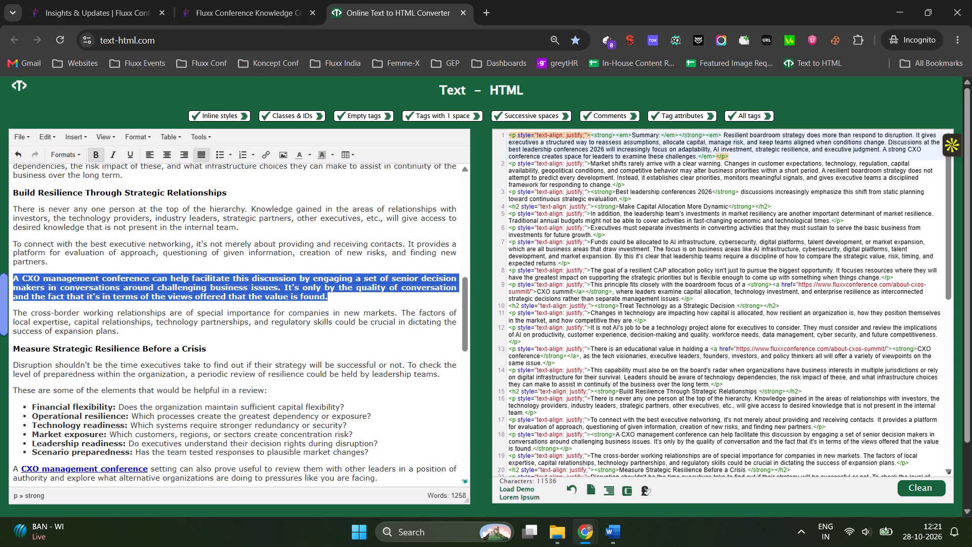
key(ctrl+b)
click(252, 267)
Remove bold from the "Best leadership conferences 2026" paragraph above the Make Capital Allocation More Dynamic heading.
scroll(248, 286, down, 8)
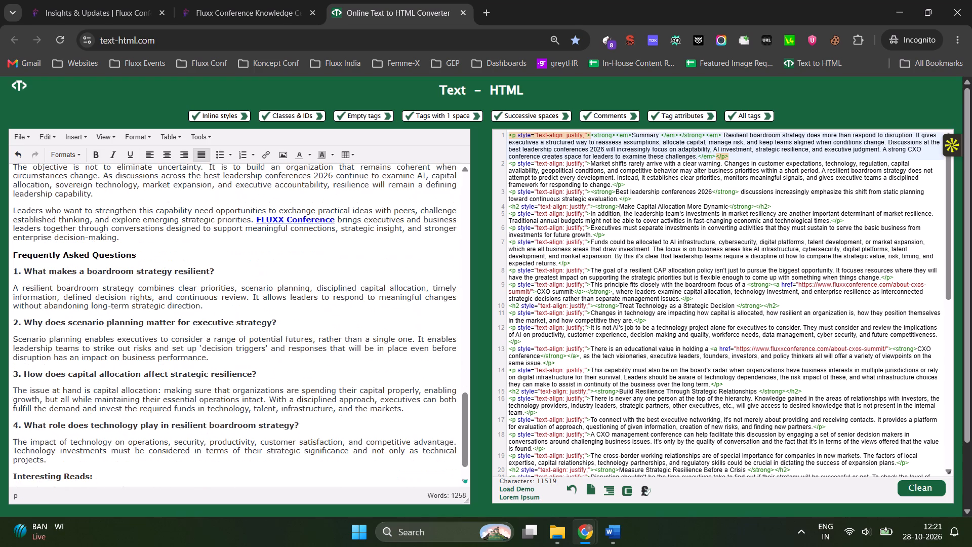
scroll(254, 300, down, 2)
scroll(253, 300, up, 5)
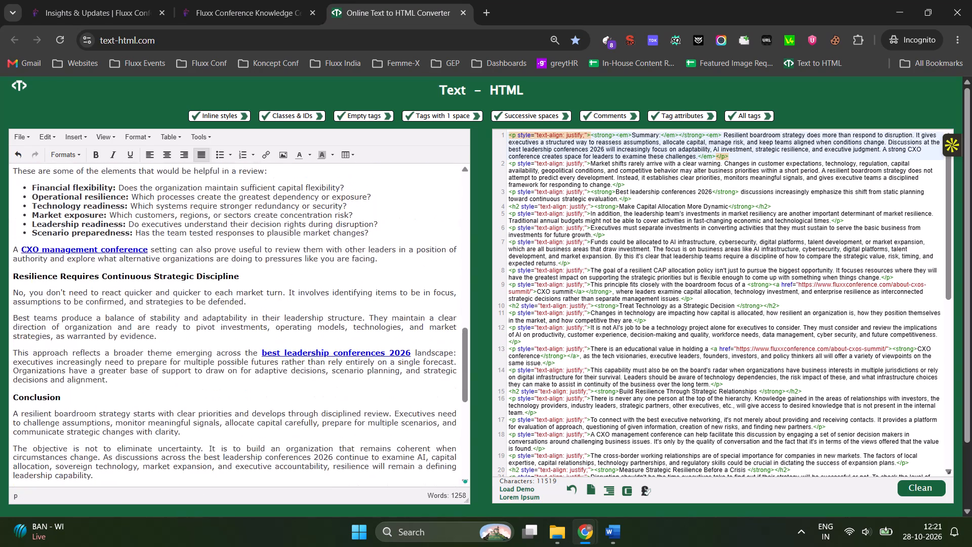
scroll(248, 296, up, 6)
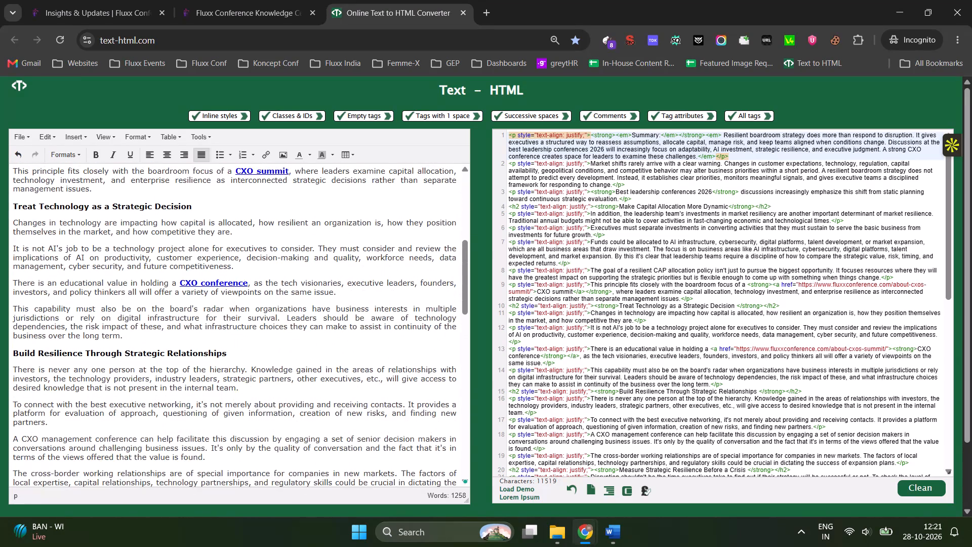
scroll(238, 312, up, 7)
triple_click(177, 271)
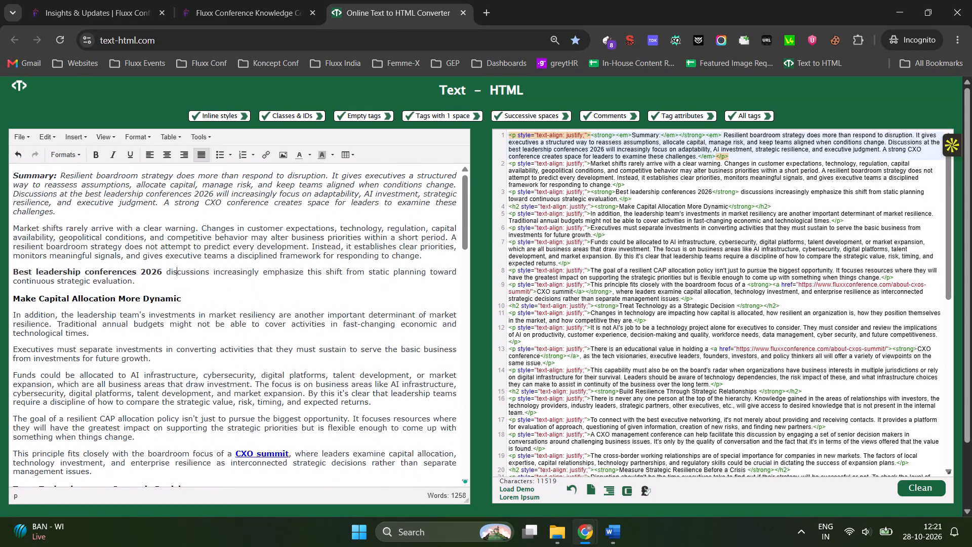
key(ctrl+b)
key(ctrl+b)
key(ctrl+b)
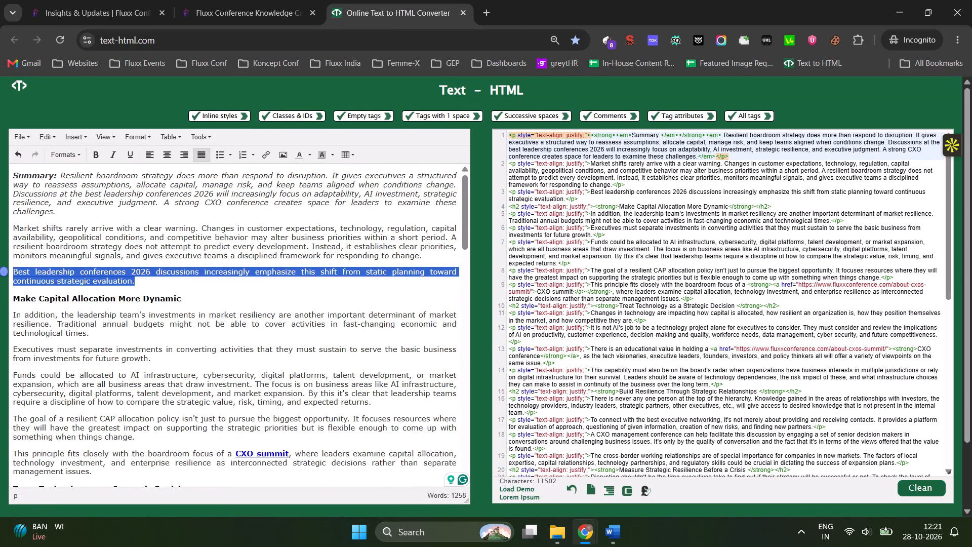
click(216, 233)
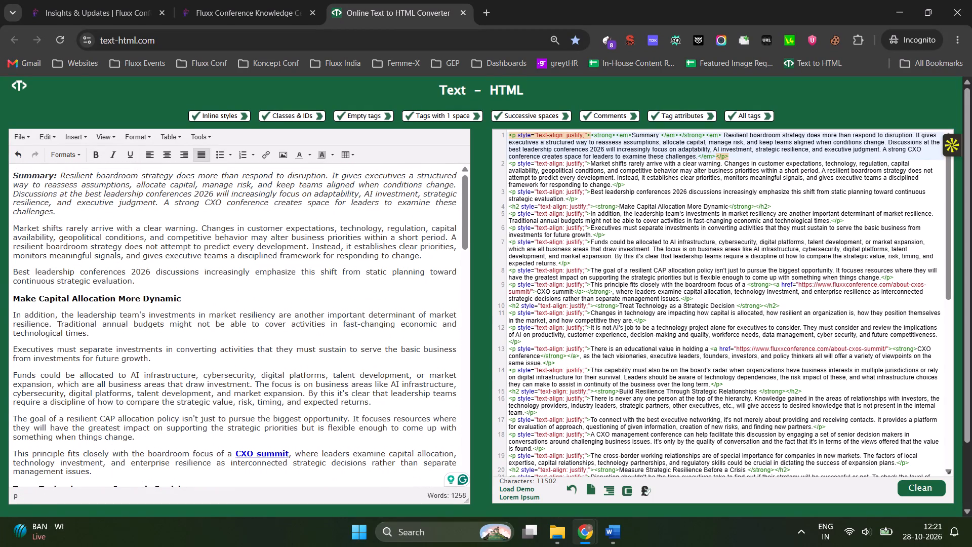
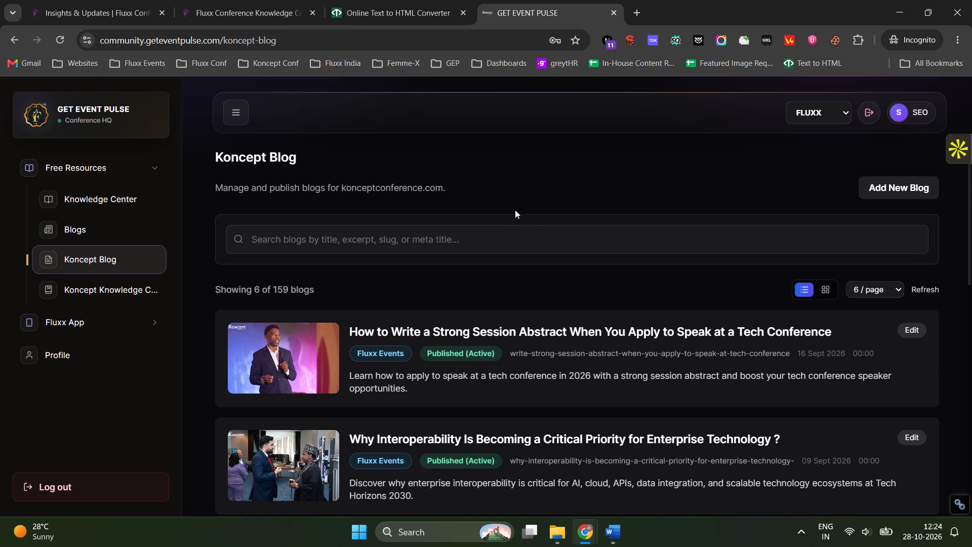
Start a new blog entry in the Fluxx Blogs section, filtered to Fluxx Conference (conference.com).
scroll(521, 205, down, 1)
scroll(520, 197, up, 7)
click(100, 229)
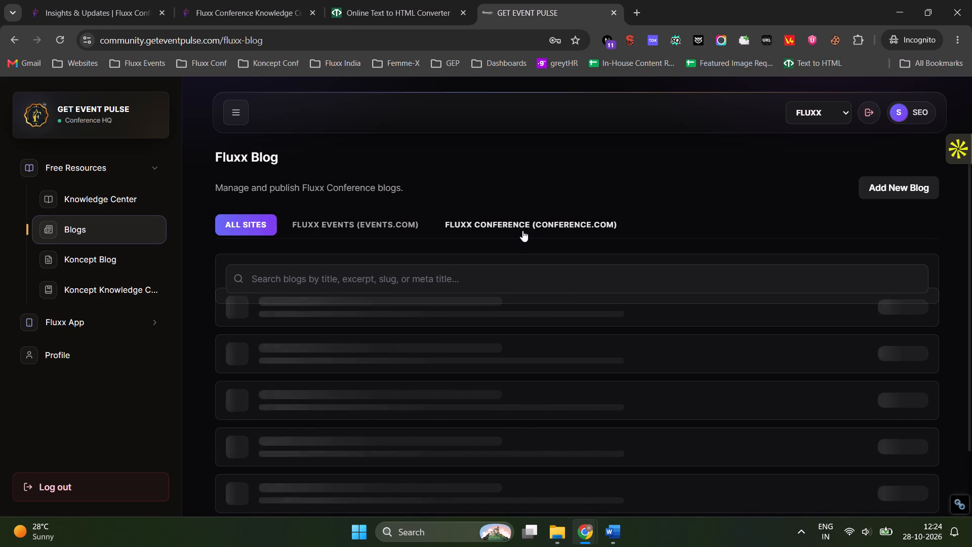
click(522, 230)
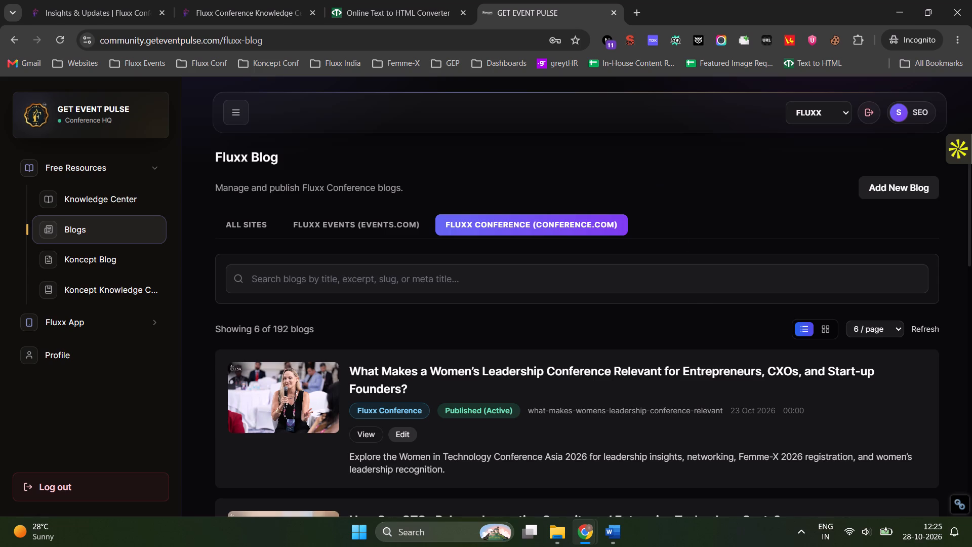
scroll(705, 311, down, 3)
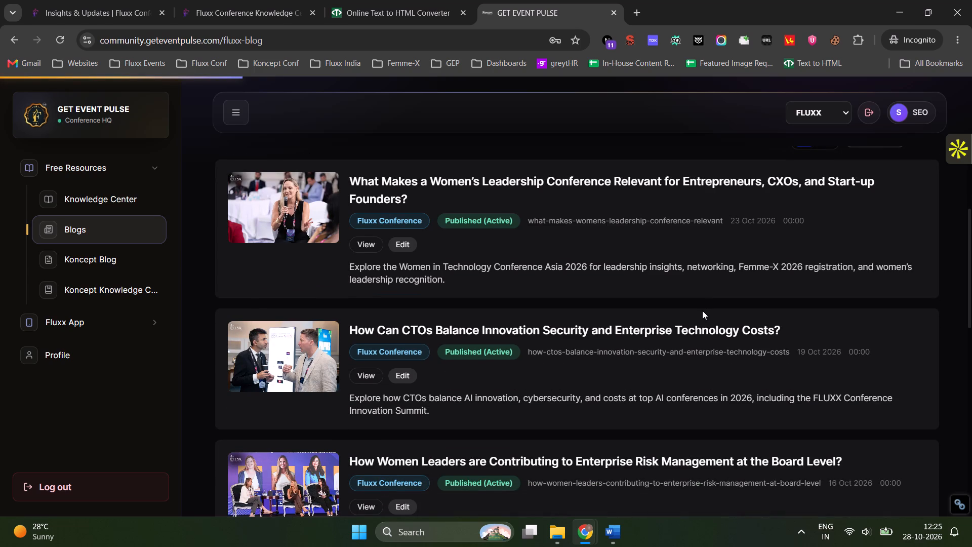
scroll(702, 310, up, 2)
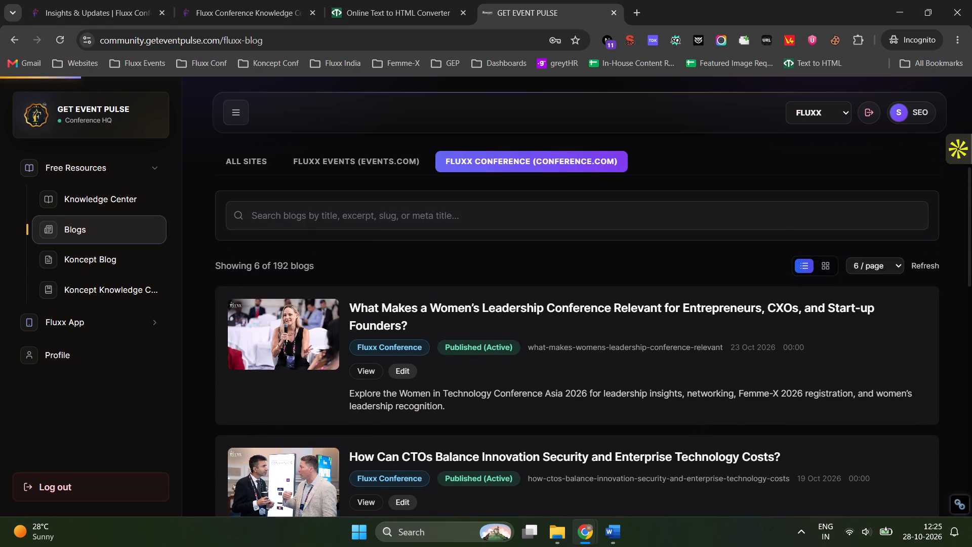
scroll(702, 310, up, 5)
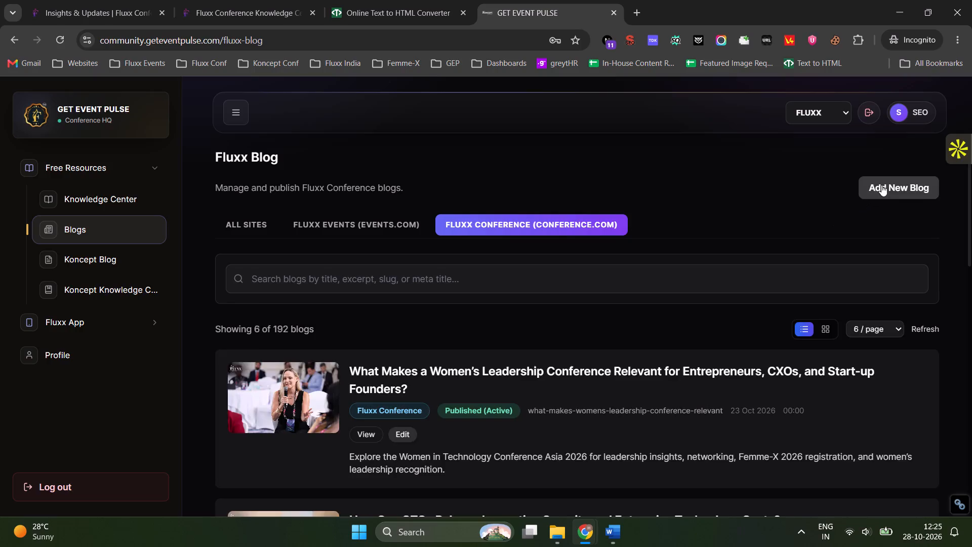
click(881, 184)
Fill the blog title with the Word document's main heading, "What Makes a Boardroom Strategy Resilient to Market Shifts?".
click(336, 400)
key(alt+Tab)
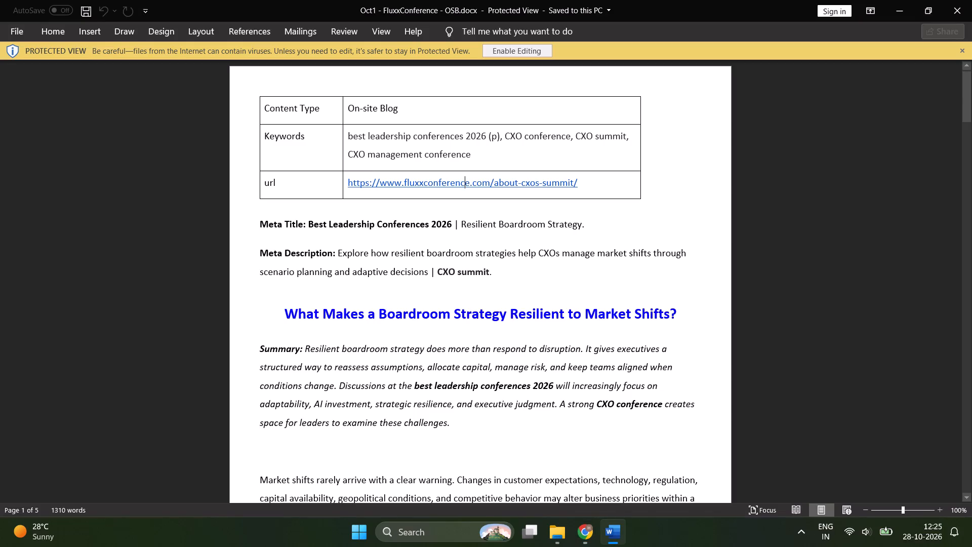
click(387, 327)
triple_click(392, 318)
key(ctrl+c)
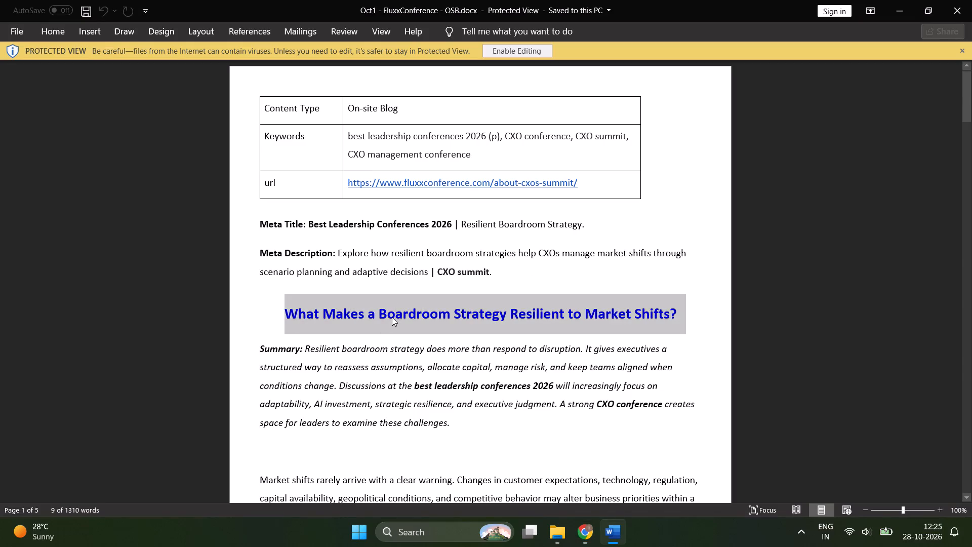
key(ctrl+c)
key(ctrl+c)
key(ctrl+c)
key(alt+Tab)
key(ctrl+v)
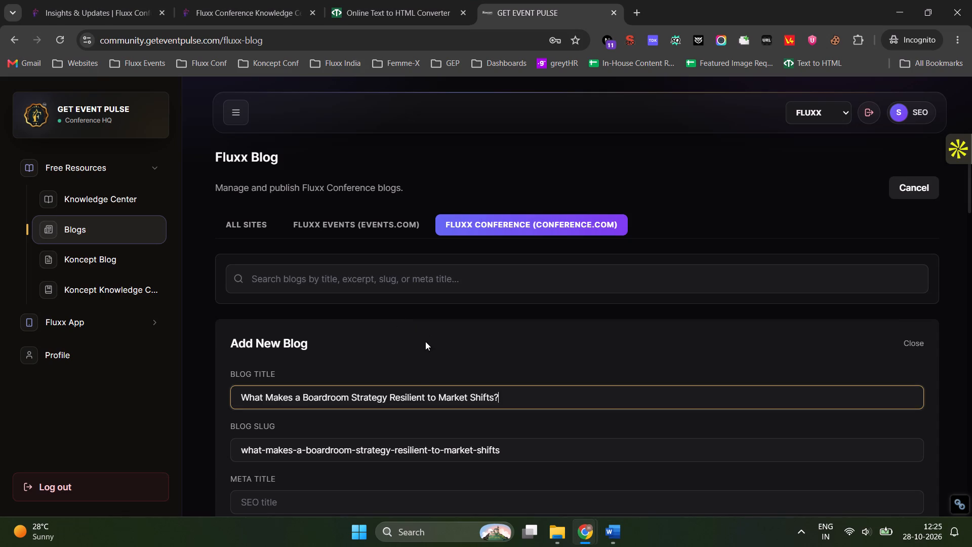
Remove the "a" from the blog slug, making it what-makes-boardroom-strategy-resilient-to-market-shifts.
click(303, 451)
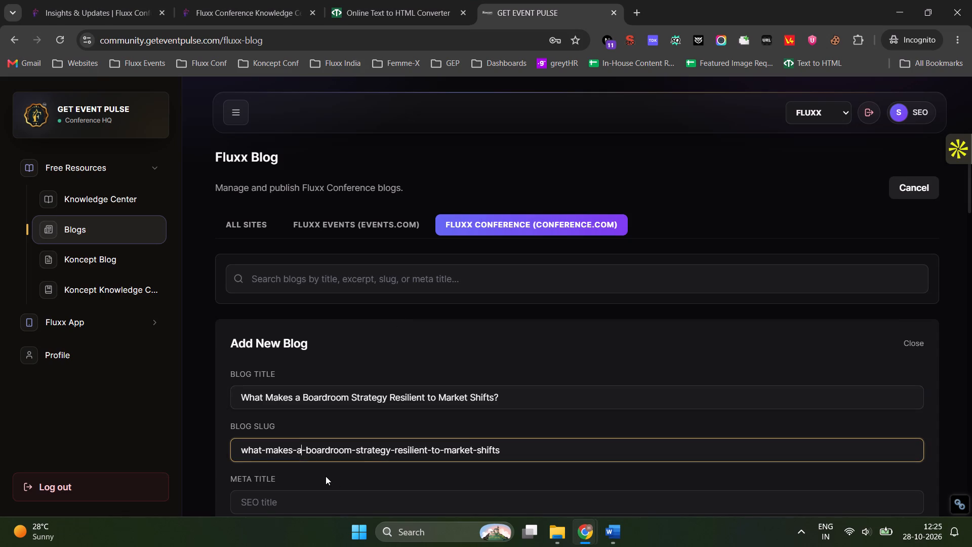
key(BackSpace)
key(BackSpace)
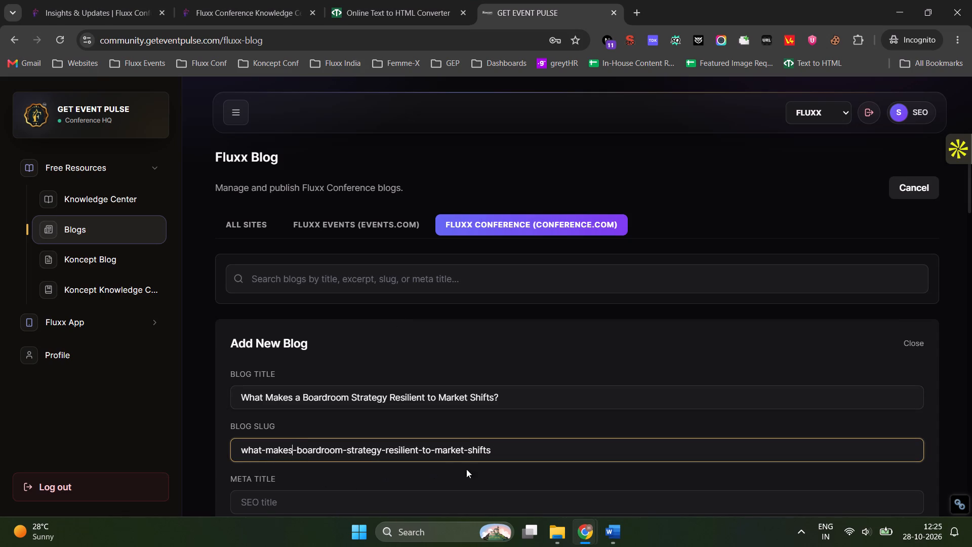
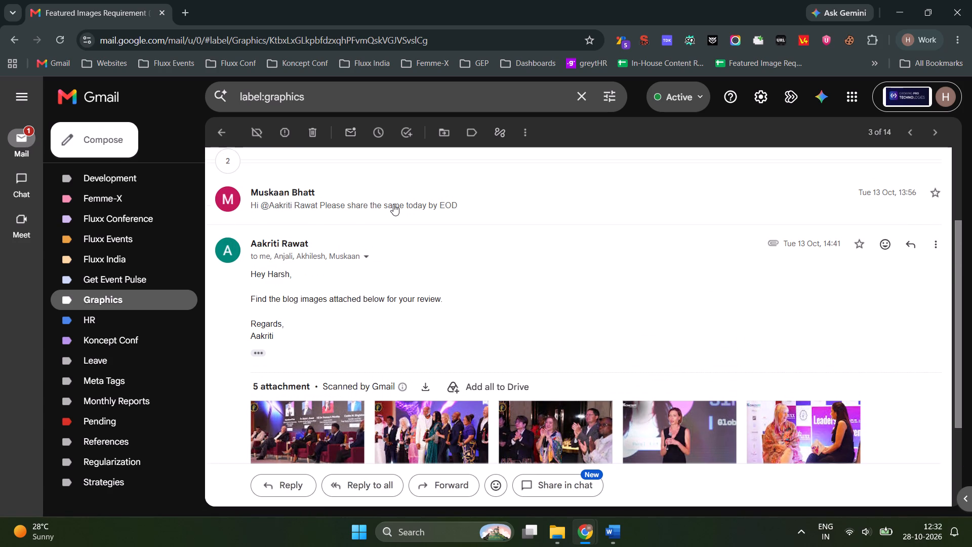
Download the "What Makes a Boardroom Strategy Resilient to Market Shifts_.webp" attachment from the 12 Oct reply in the Featured Images Requirement thread.
click(222, 162)
scroll(432, 308, up, 1)
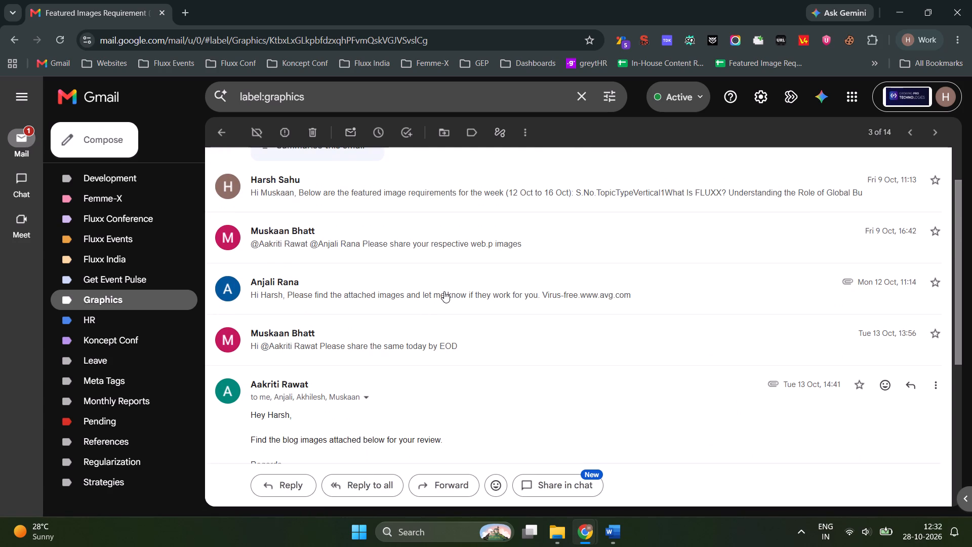
click(444, 291)
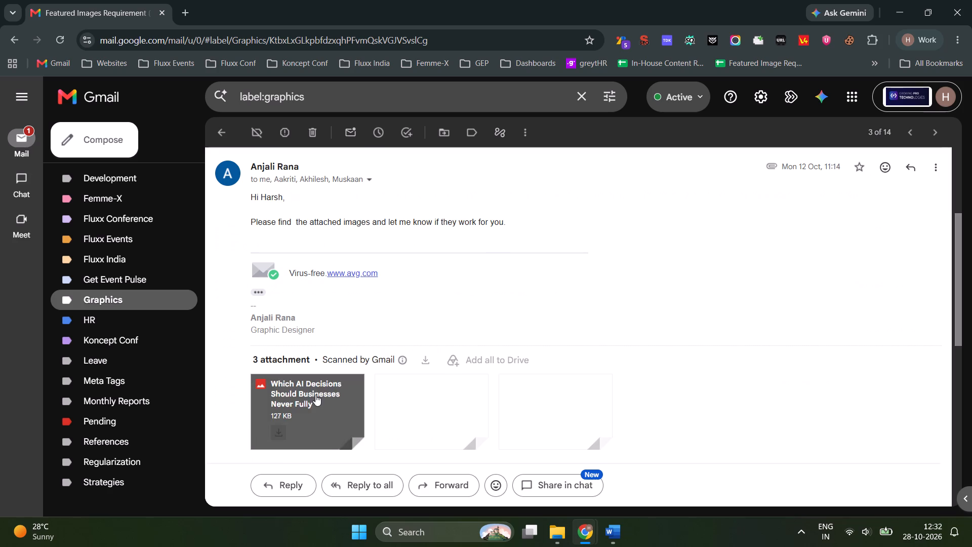
click(456, 401)
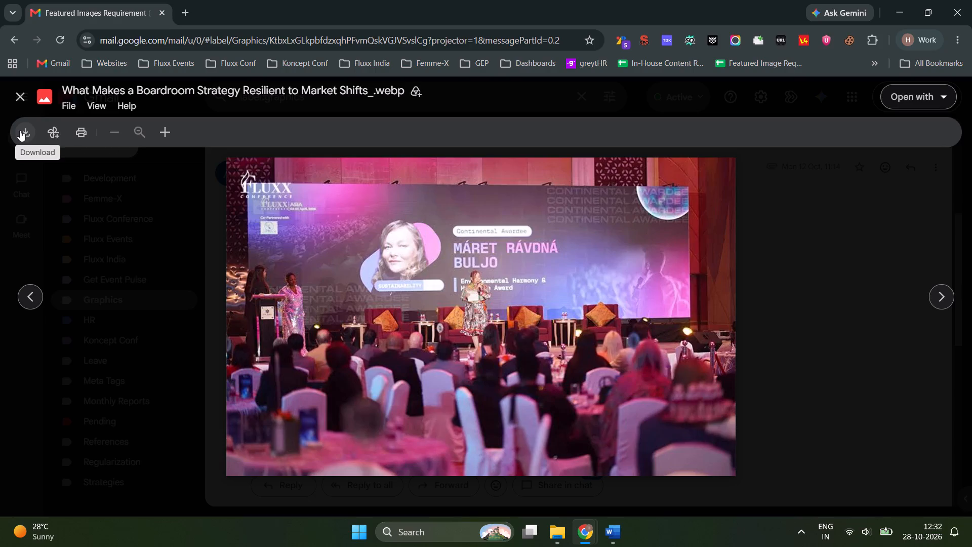
click(20, 130)
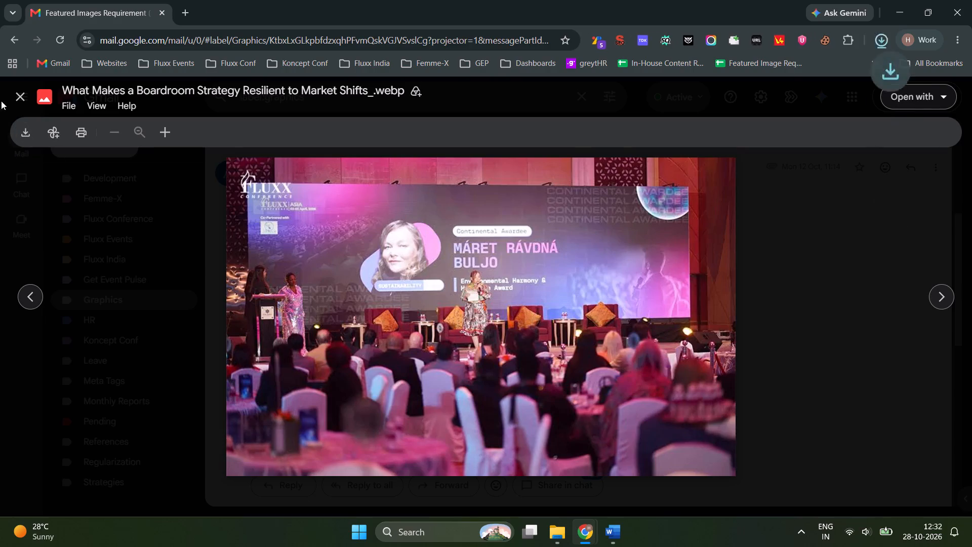
click(15, 97)
scroll(206, 184, up, 10)
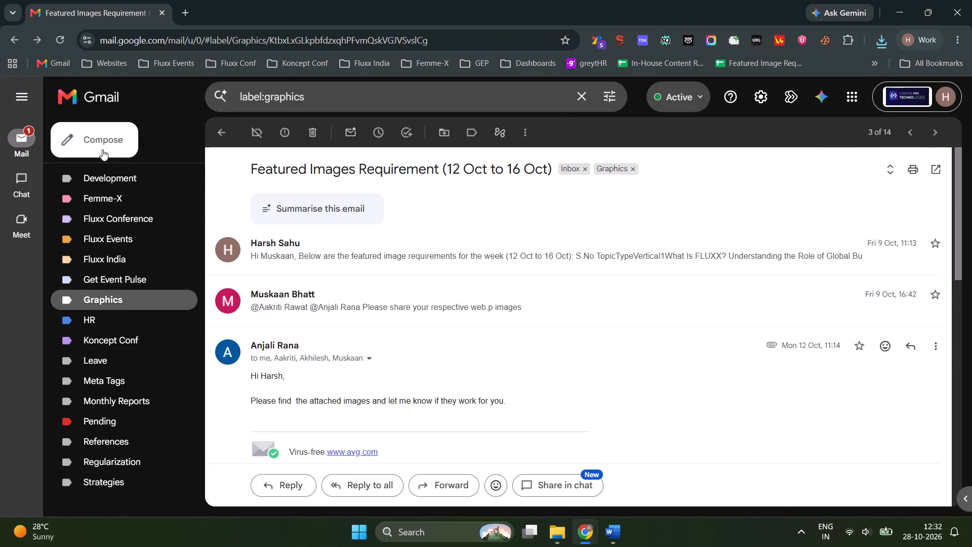
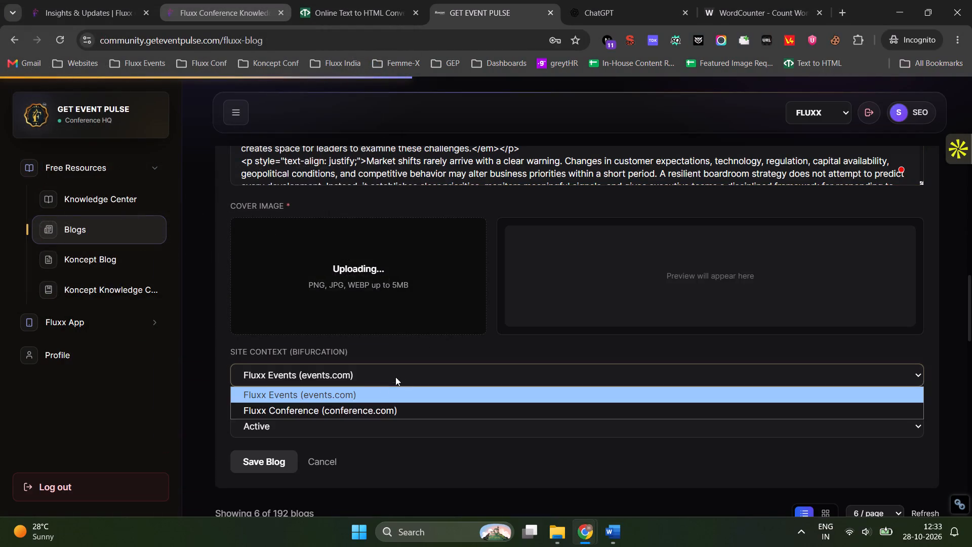
Set the new blog's site context to Fluxx Conference (conference.com), look back over the filled-in fields, and save the blog.
click(344, 412)
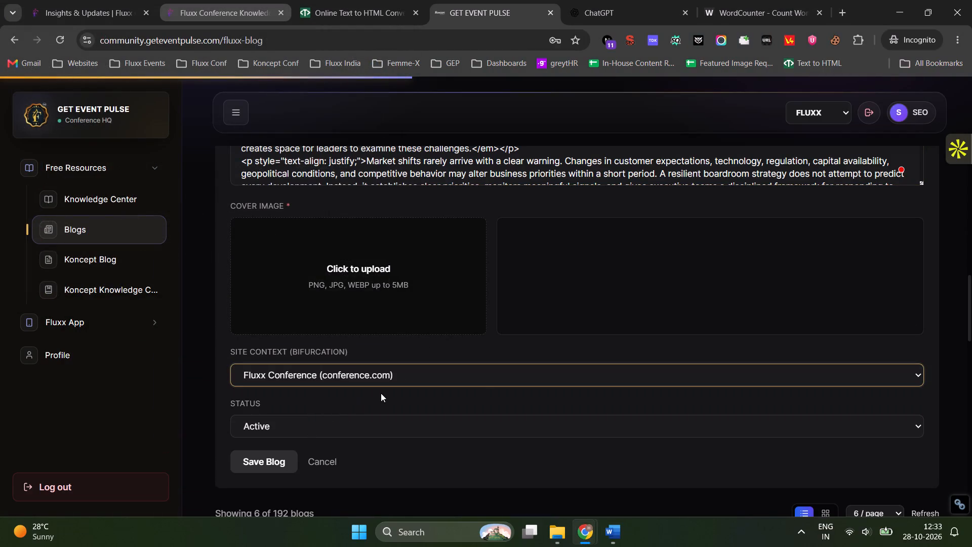
scroll(474, 378, up, 7)
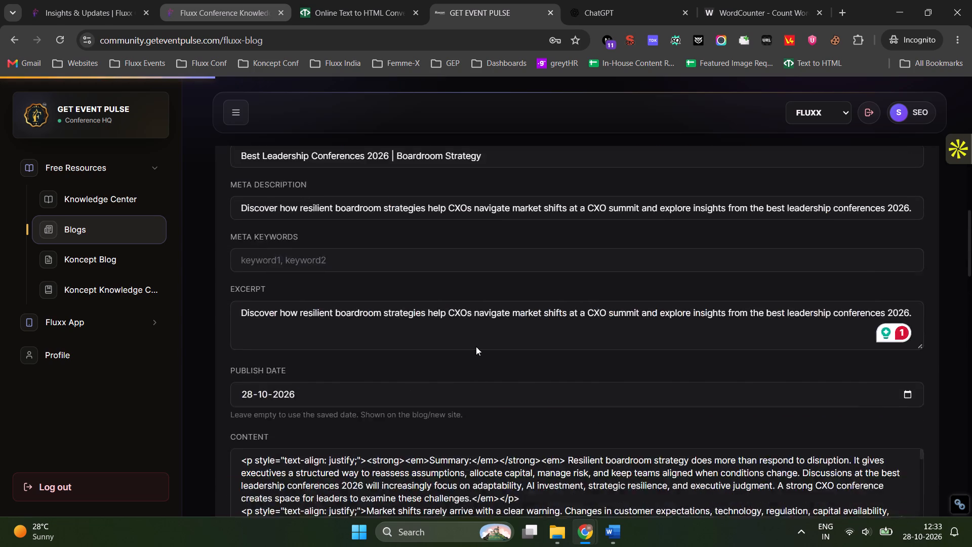
scroll(476, 346, up, 4)
scroll(473, 348, down, 10)
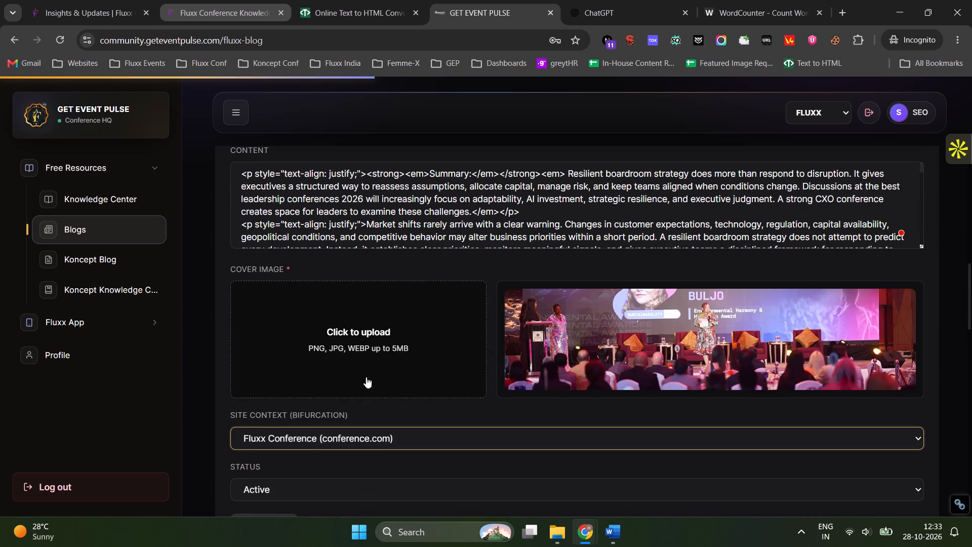
scroll(269, 459, down, 3)
click(275, 341)
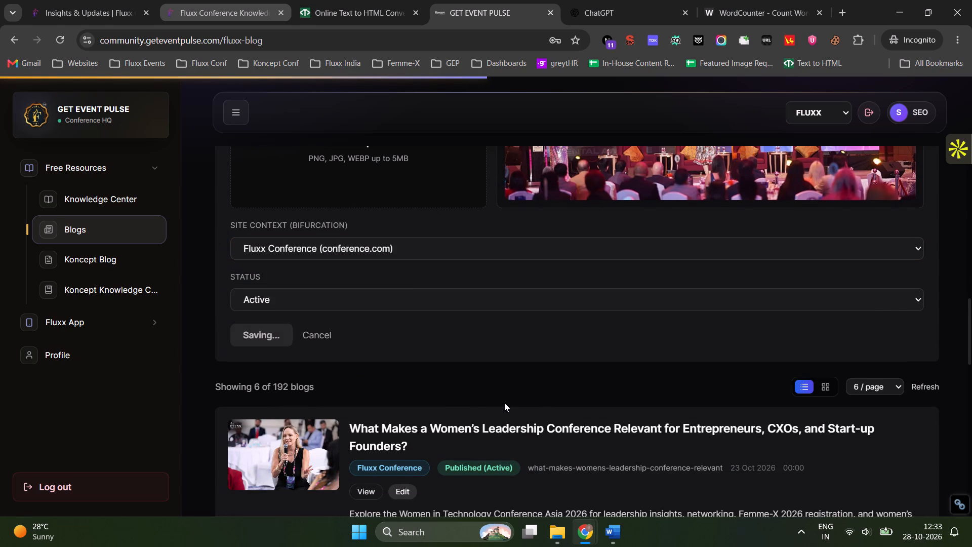
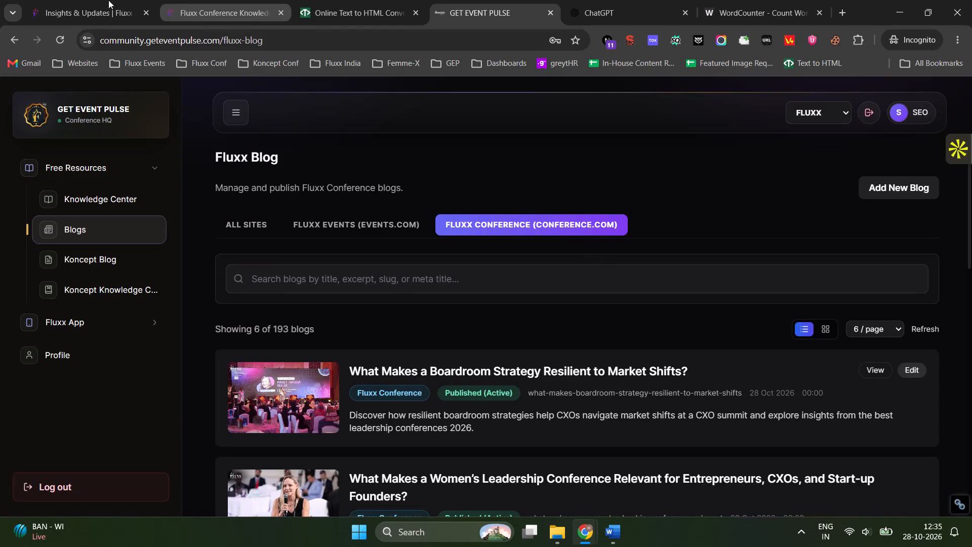
Reload the Fluxx Conference Stories & Insights page without cache and check whether the newly saved blog is listed.
click(103, 0)
scroll(395, 242, up, 18)
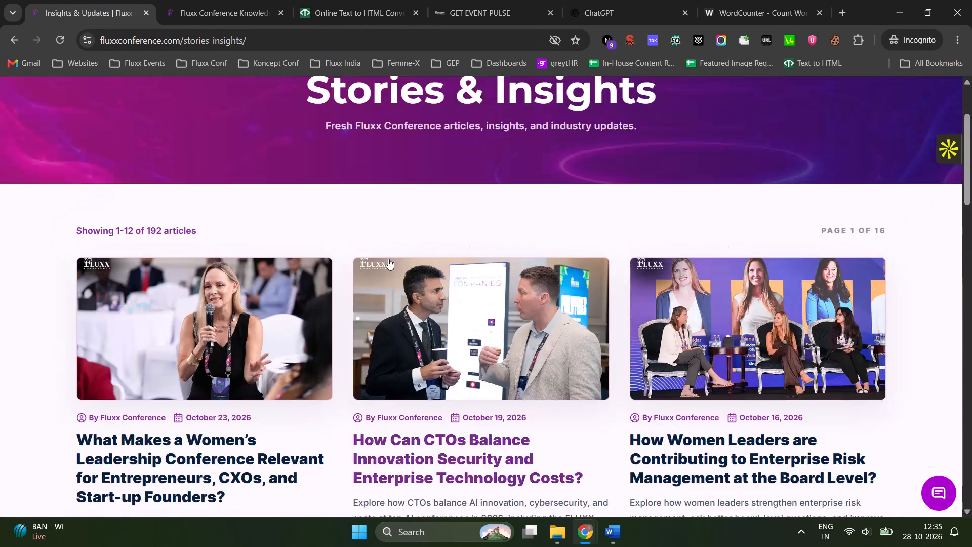
scroll(388, 259, up, 4)
scroll(386, 259, down, 2)
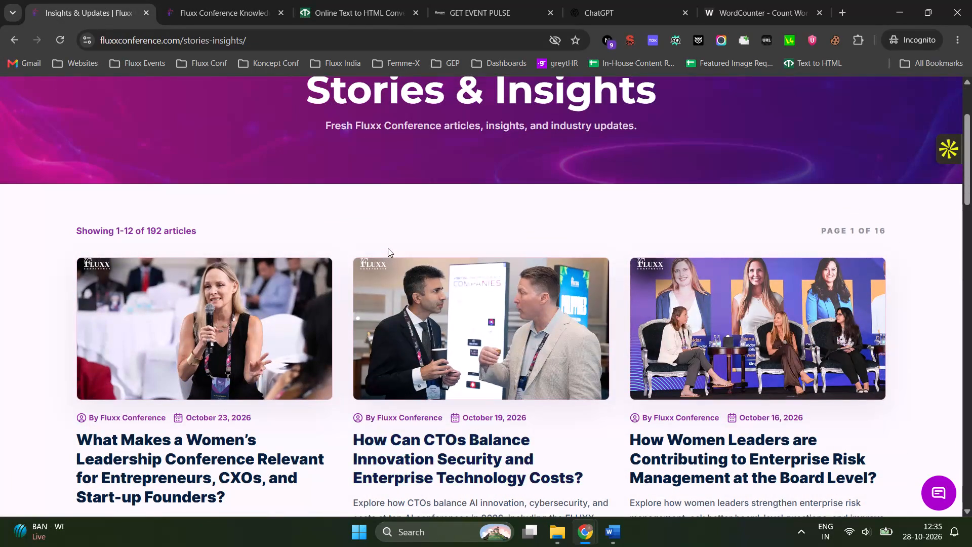
key(ctrl+shift+r)
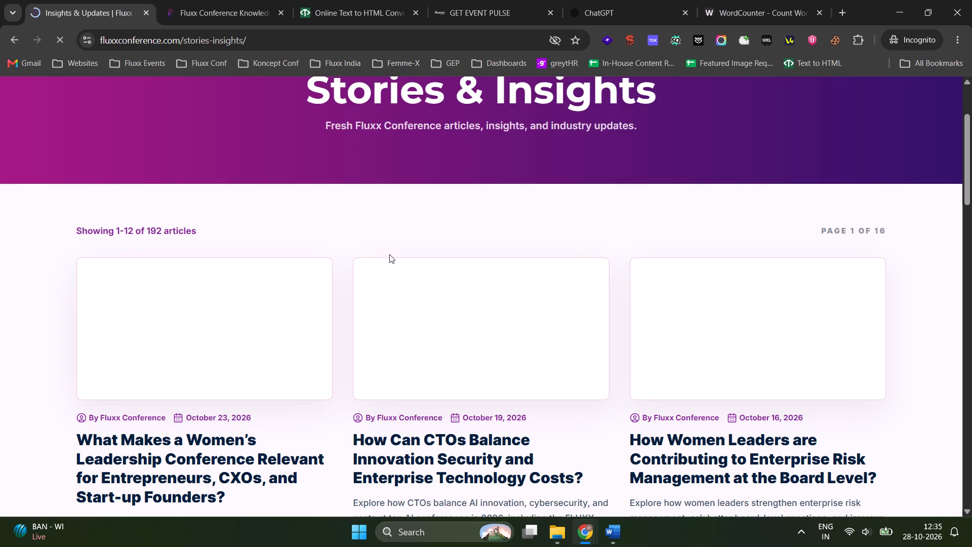
scroll(409, 237, up, 3)
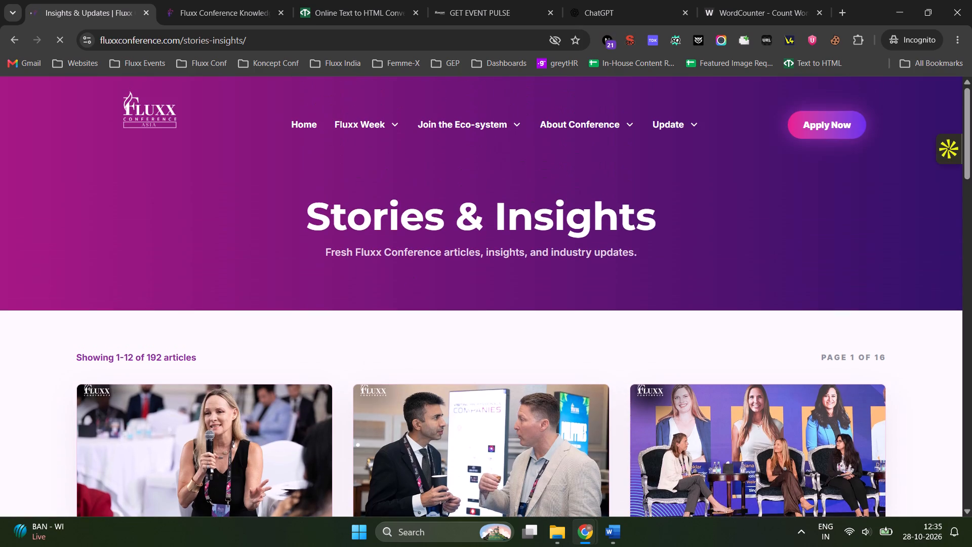
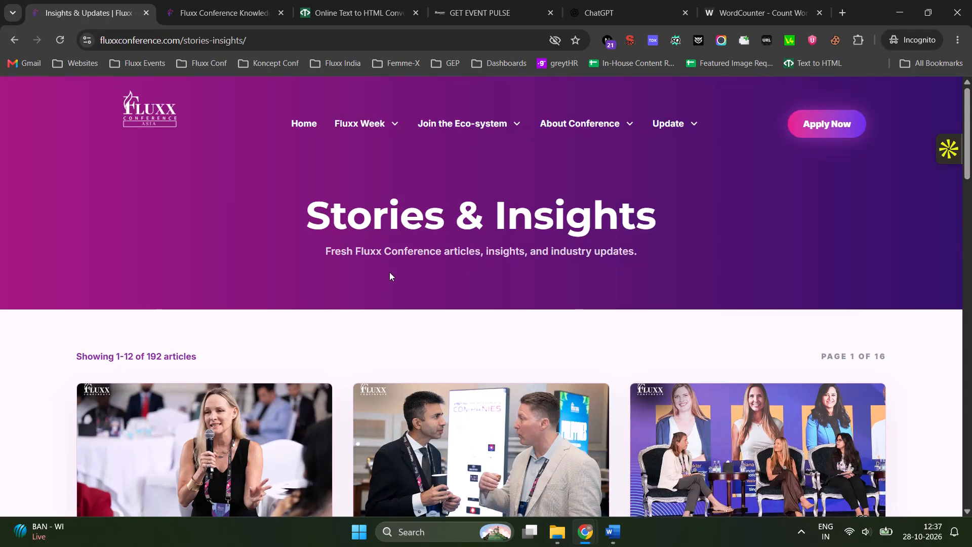
Check the newest articles listed on the Stories & Insights page and reload it without cache.
scroll(389, 272, down, 1)
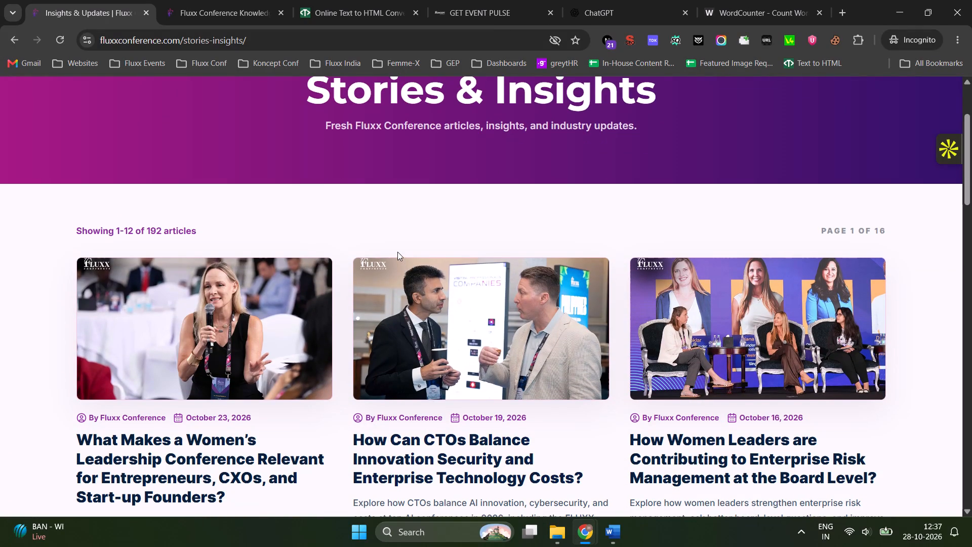
key(ctrl+shift+r)
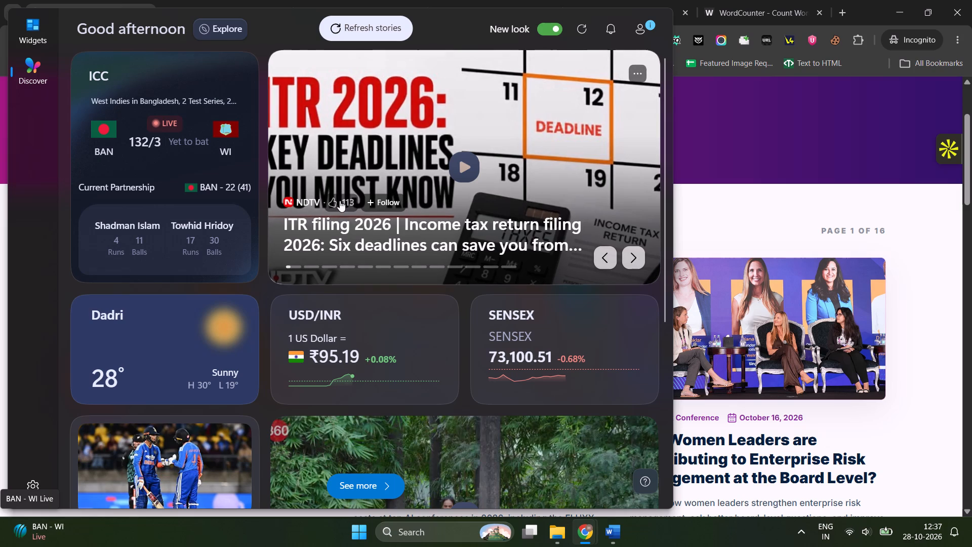
Browse the news stories in the Windows Widgets Discover feed while the blog page reloads.
scroll(451, 309, down, 3)
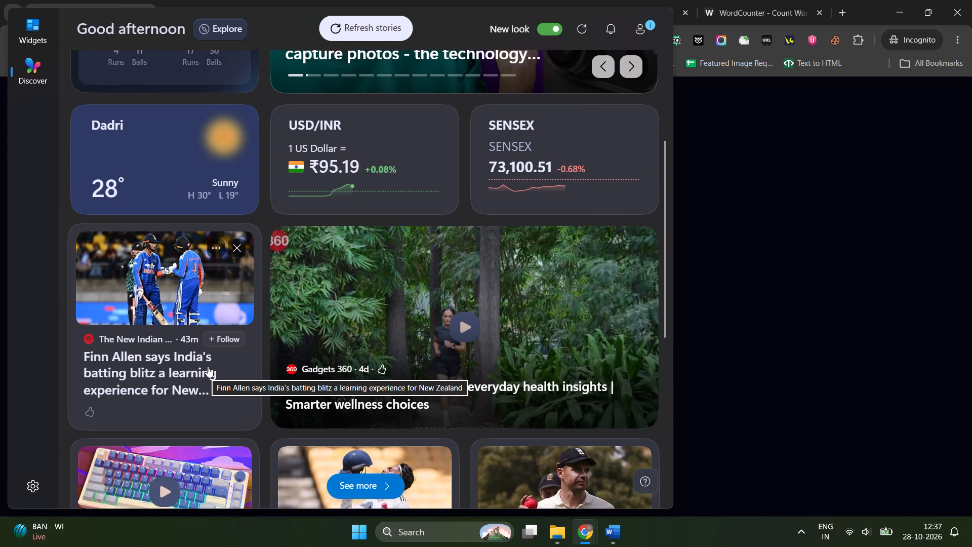
scroll(291, 373, down, 5)
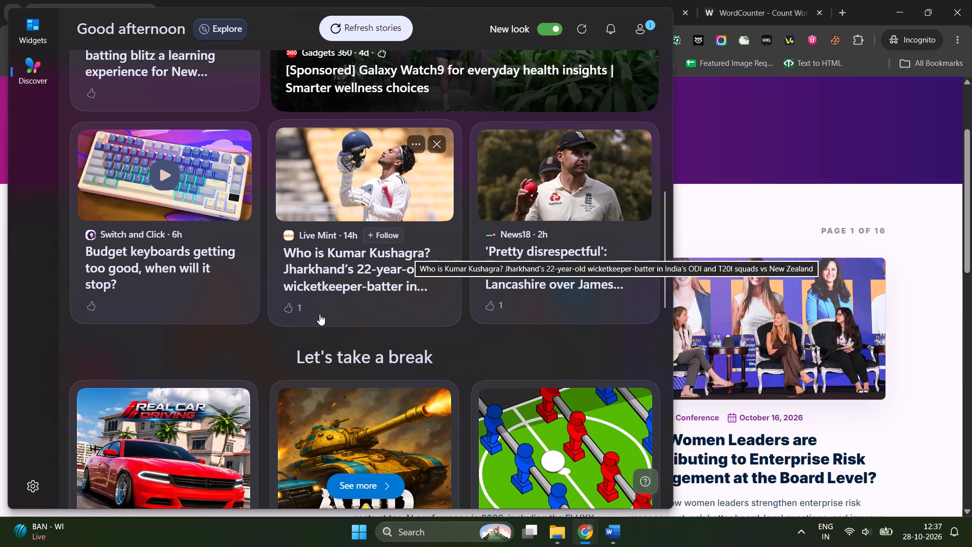
scroll(278, 336, down, 5)
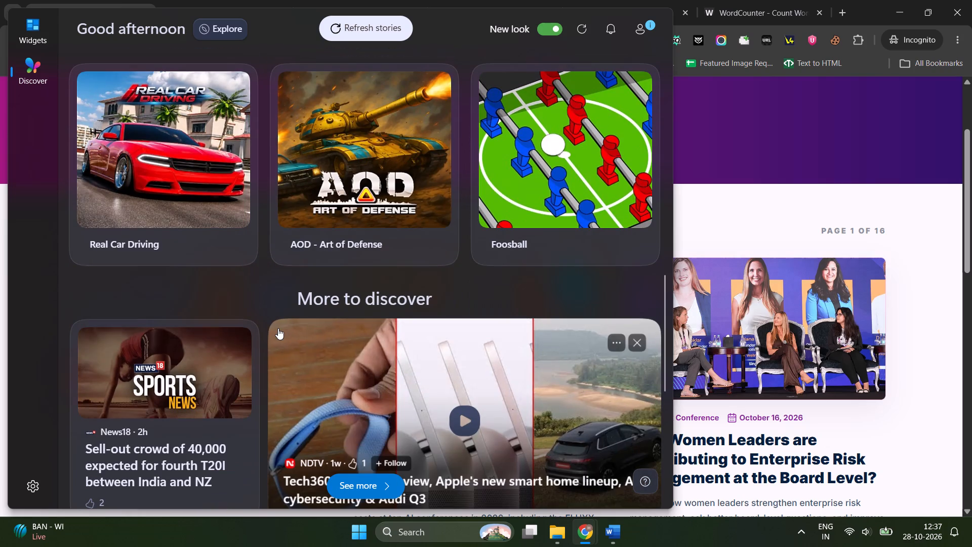
scroll(280, 326, down, 4)
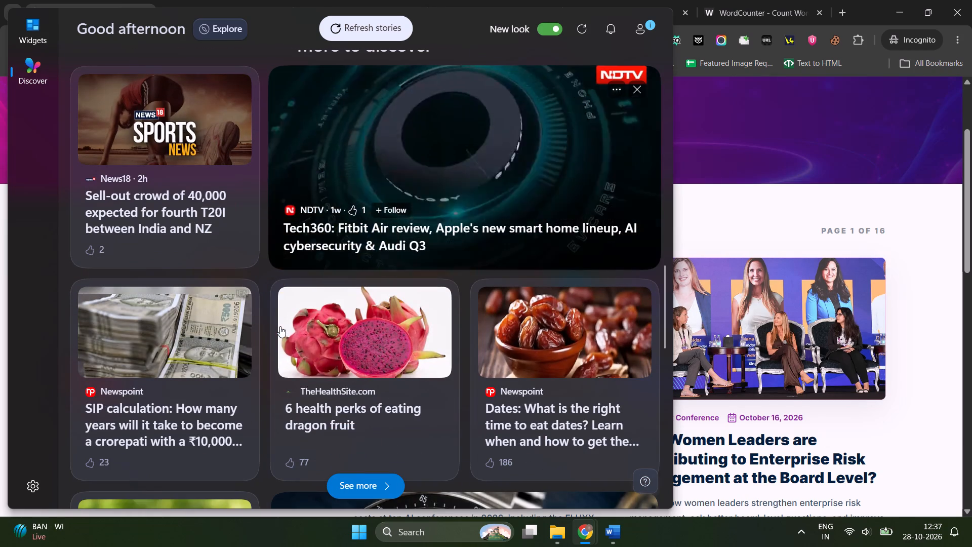
scroll(280, 326, down, 3)
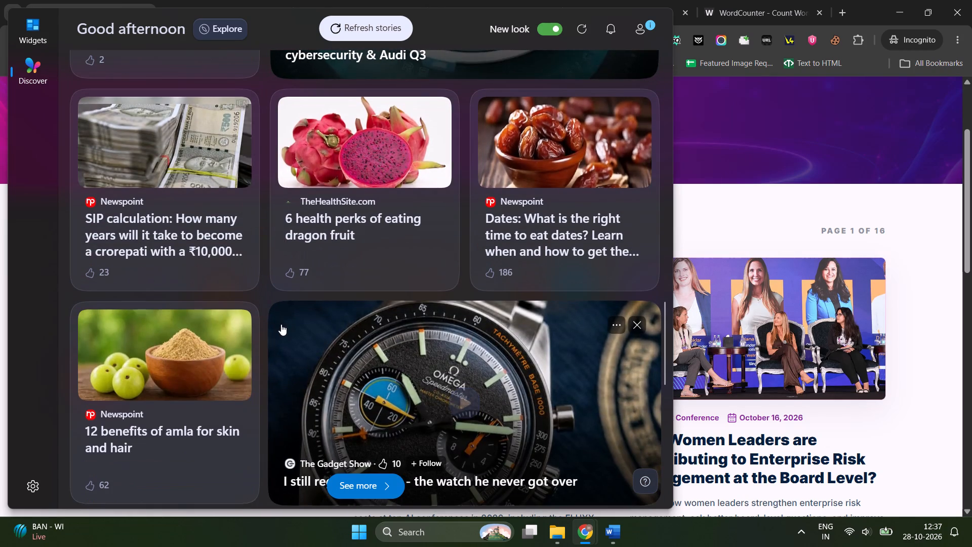
scroll(281, 324, down, 8)
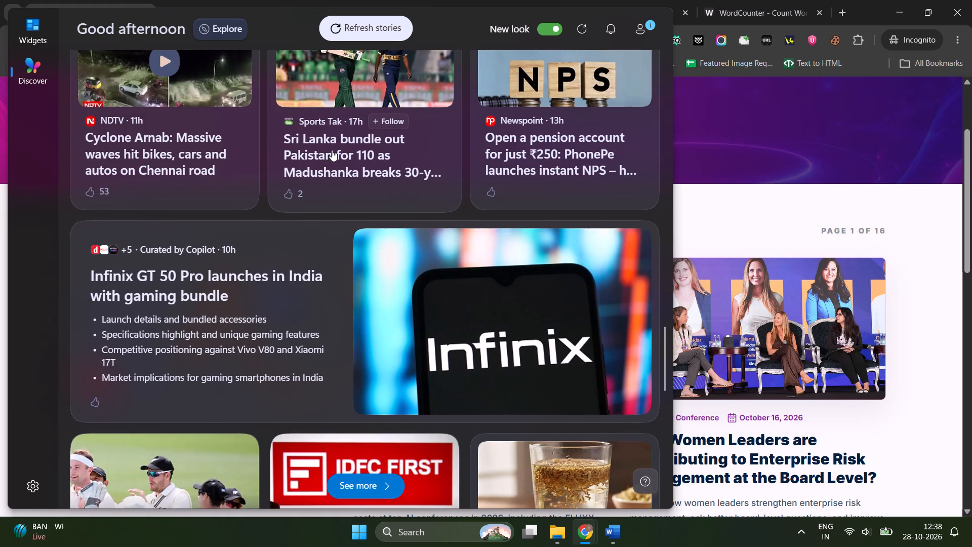
scroll(354, 162, up, 3)
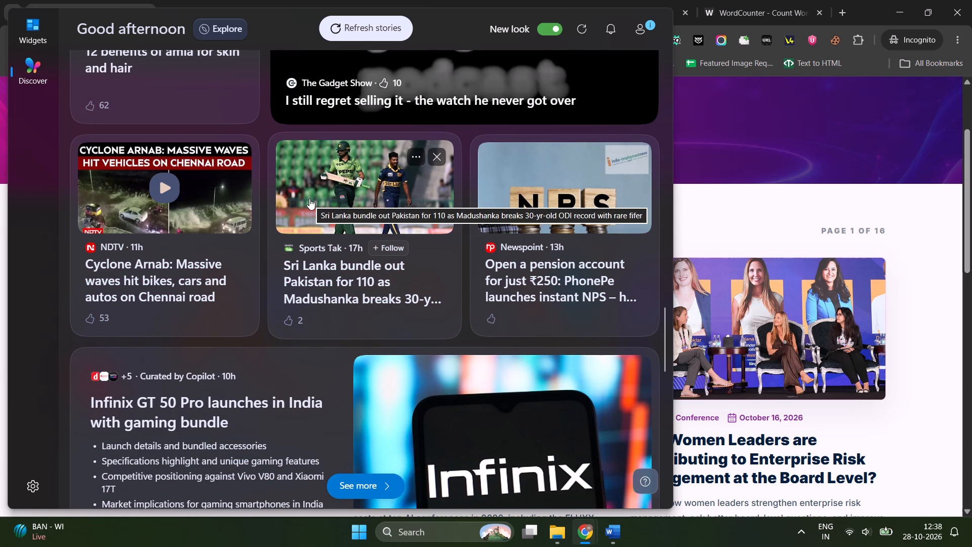
scroll(309, 199, down, 2)
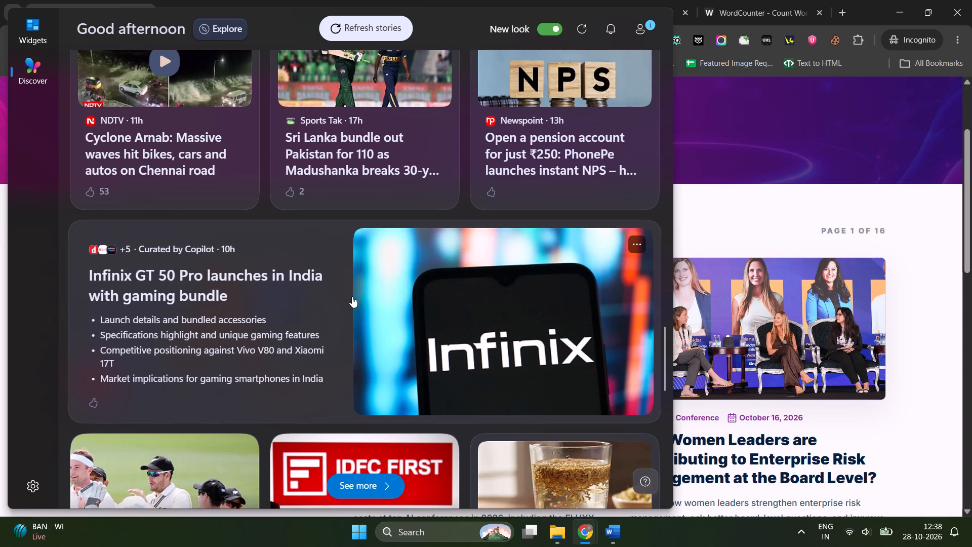
scroll(350, 296, down, 2)
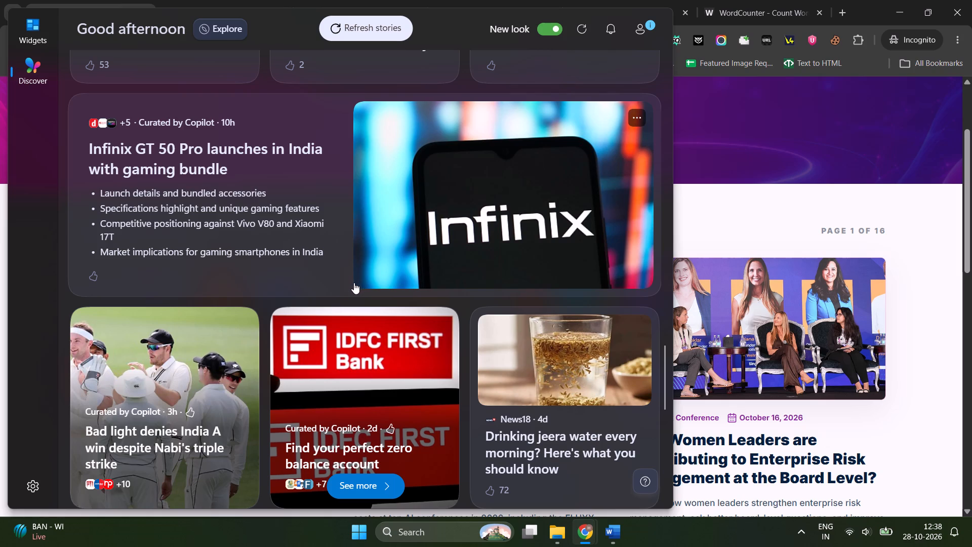
scroll(352, 283, down, 4)
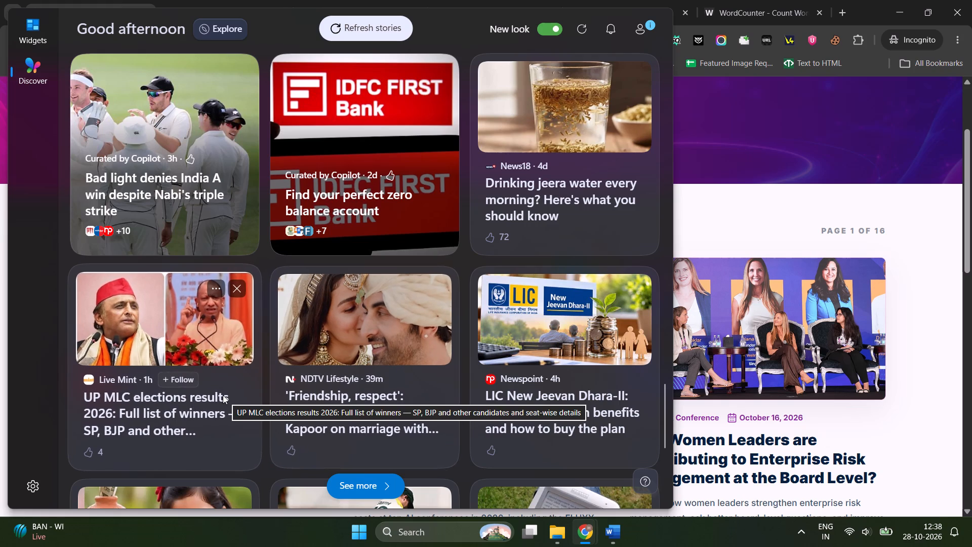
scroll(595, 399, down, 4)
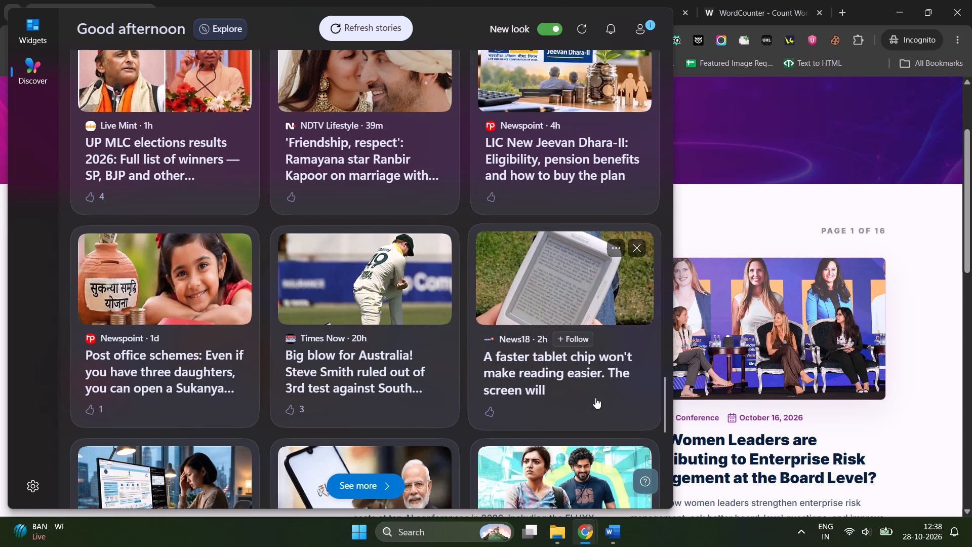
scroll(595, 398, down, 3)
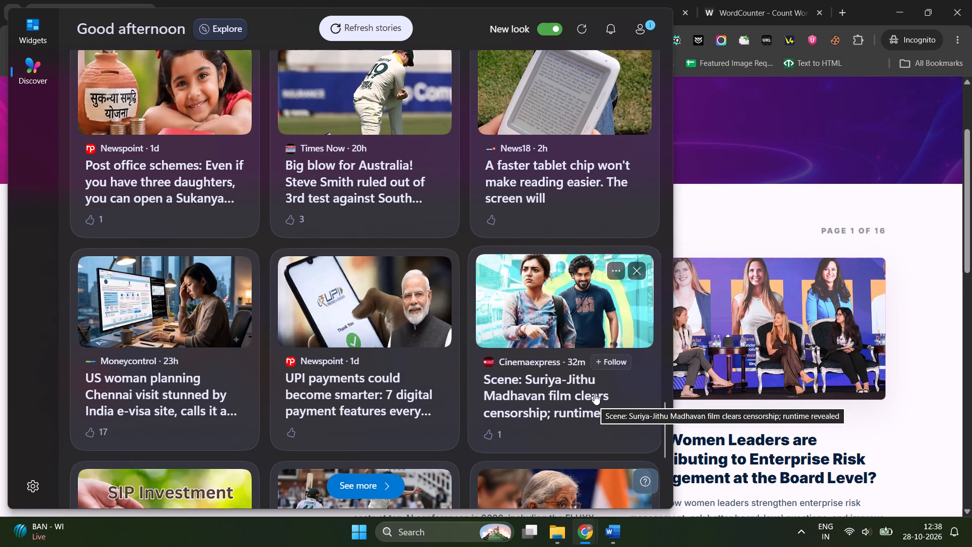
scroll(594, 394, down, 4)
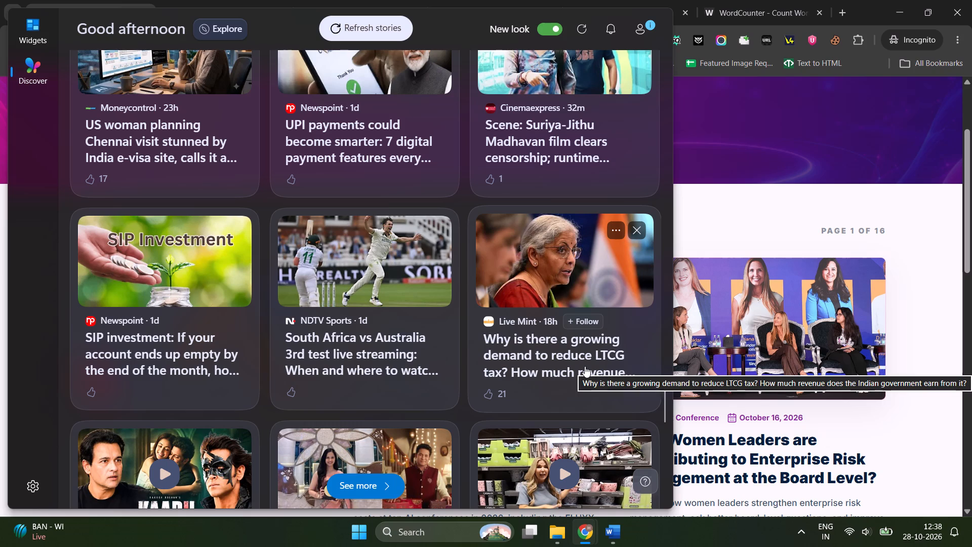
scroll(585, 366, down, 2)
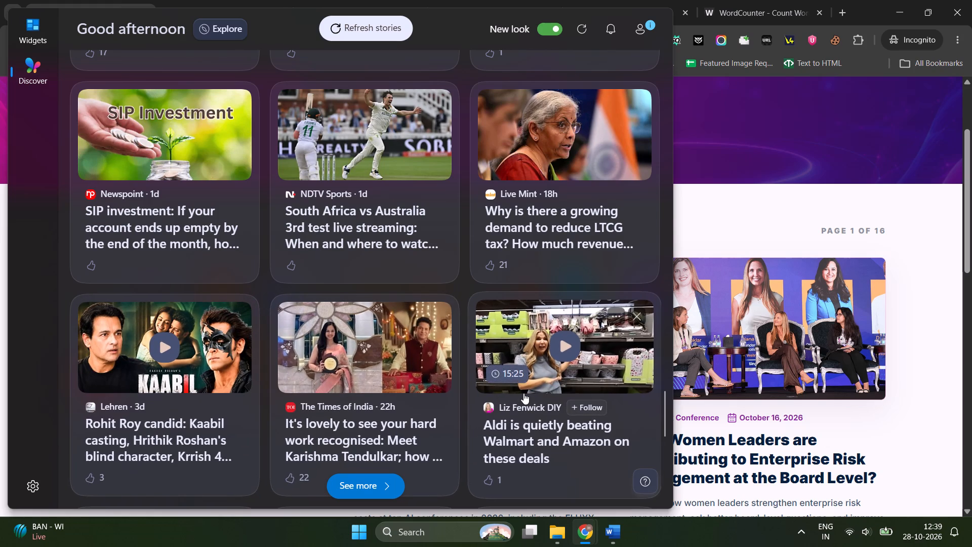
scroll(524, 393, up, 15)
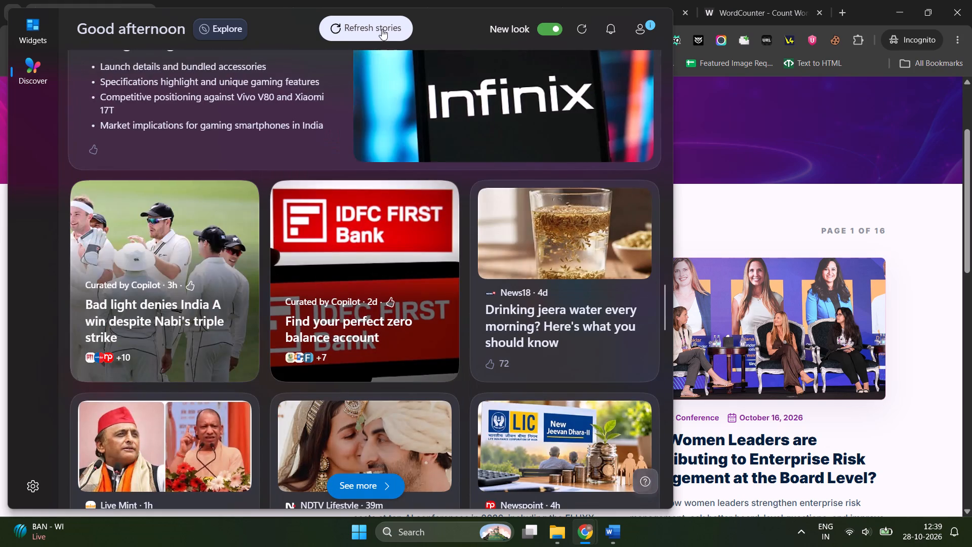
Refresh the stories in the Discover feed and look through the headlines in its top news carousel.
click(382, 28)
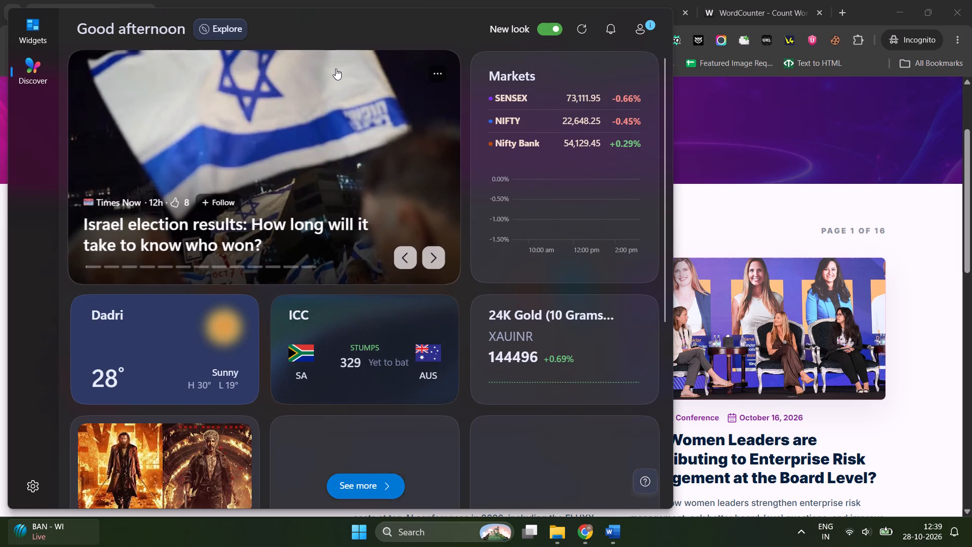
scroll(352, 238, up, 2)
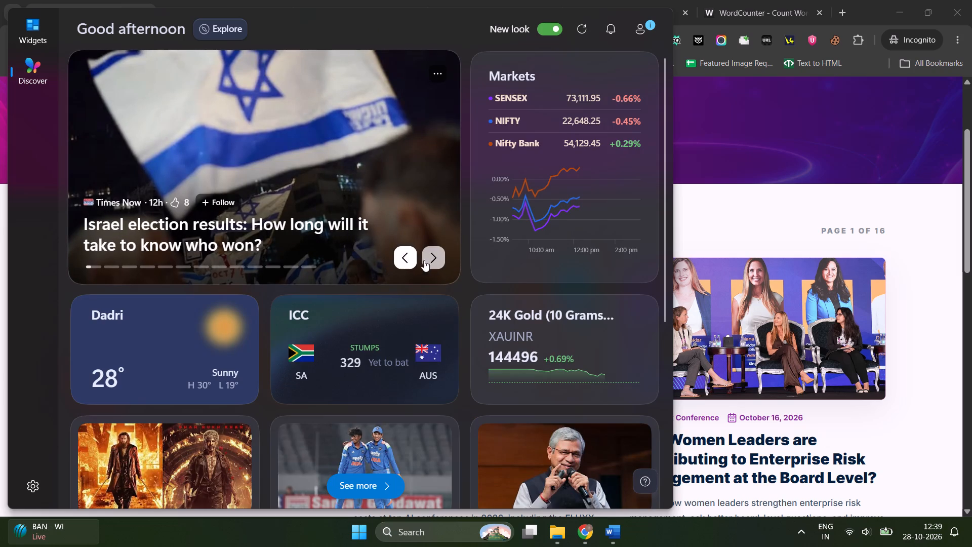
click(436, 258)
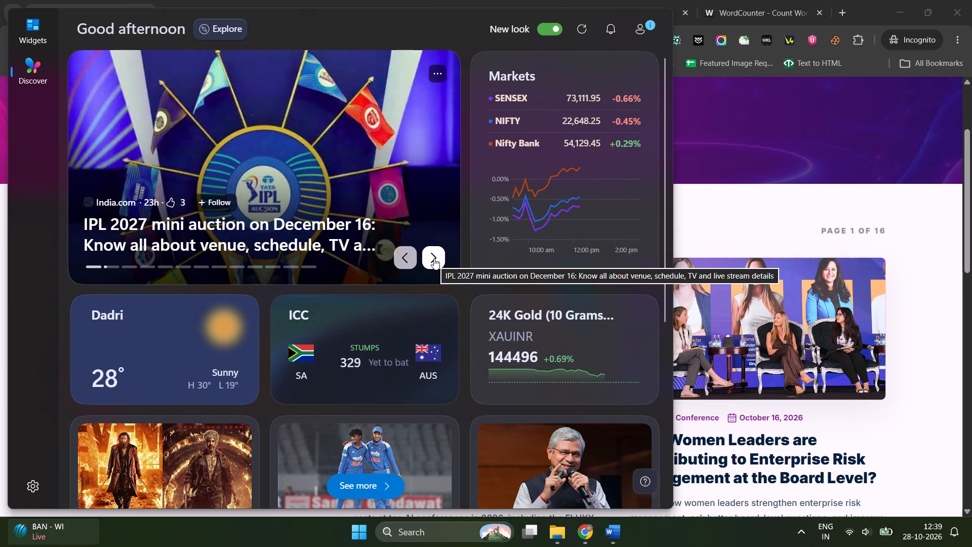
click(434, 258)
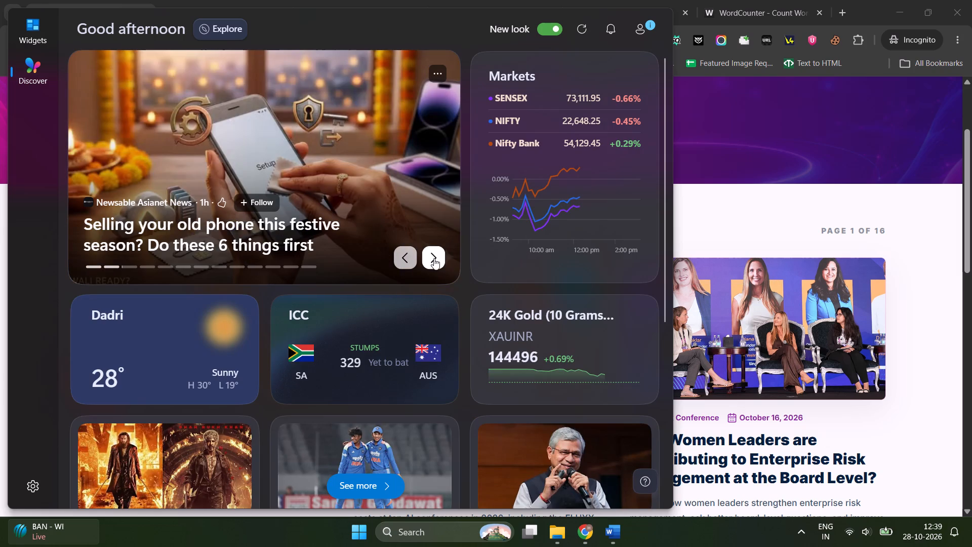
click(434, 258)
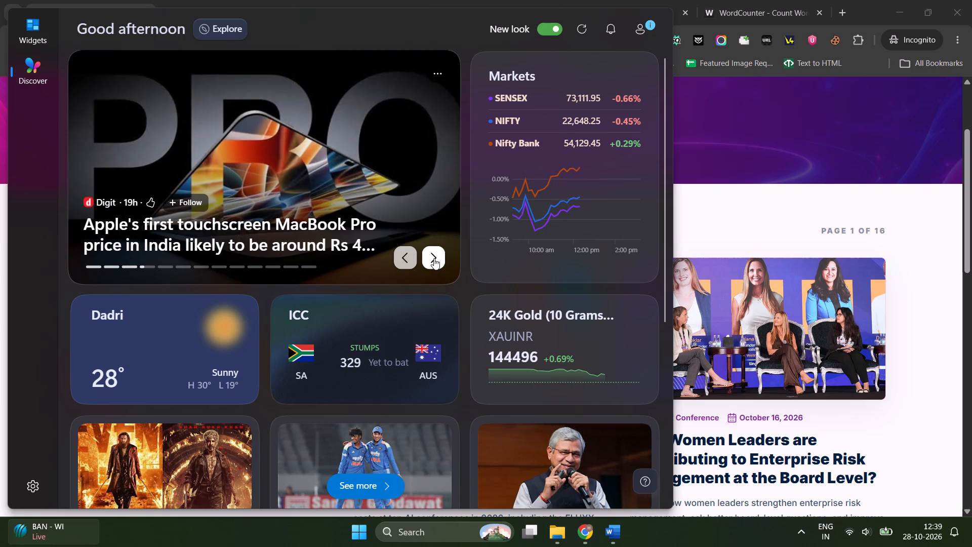
click(434, 258)
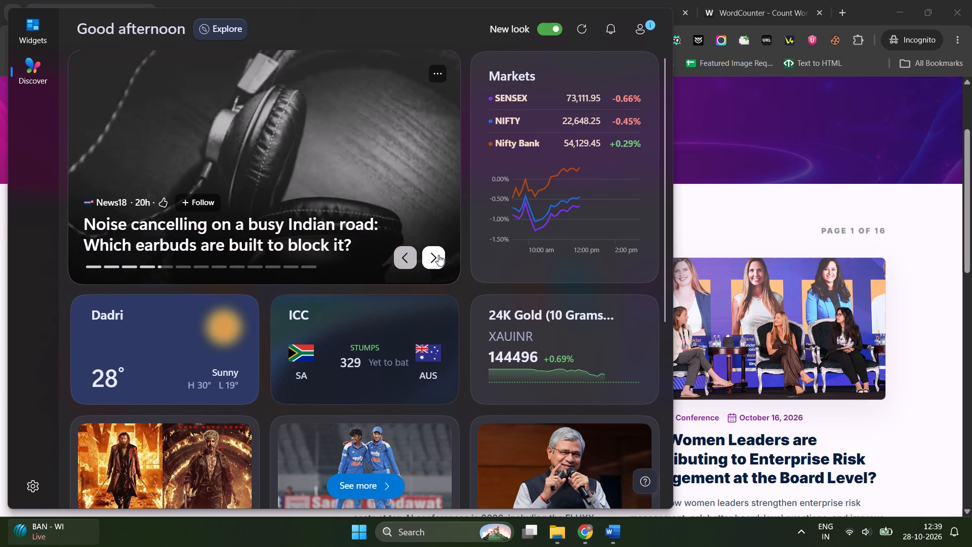
click(438, 255)
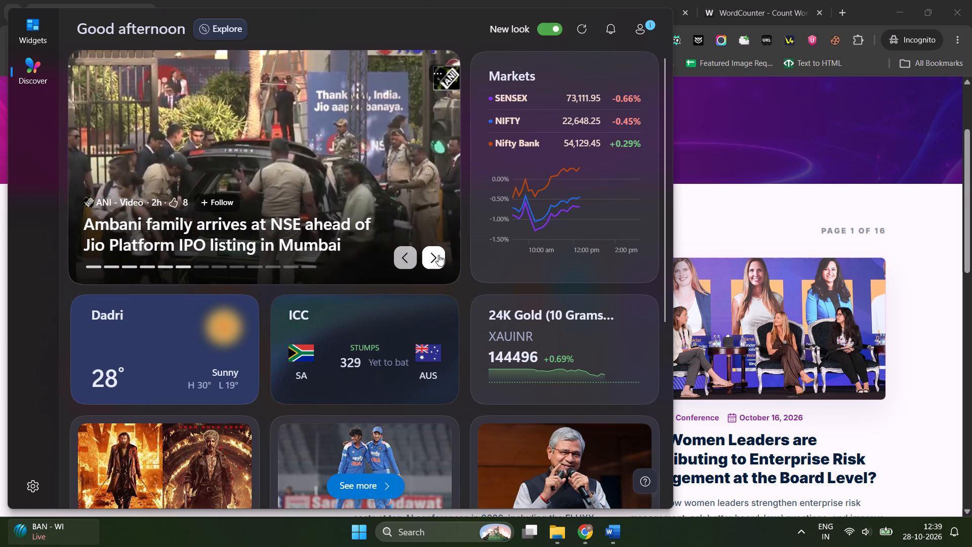
click(438, 255)
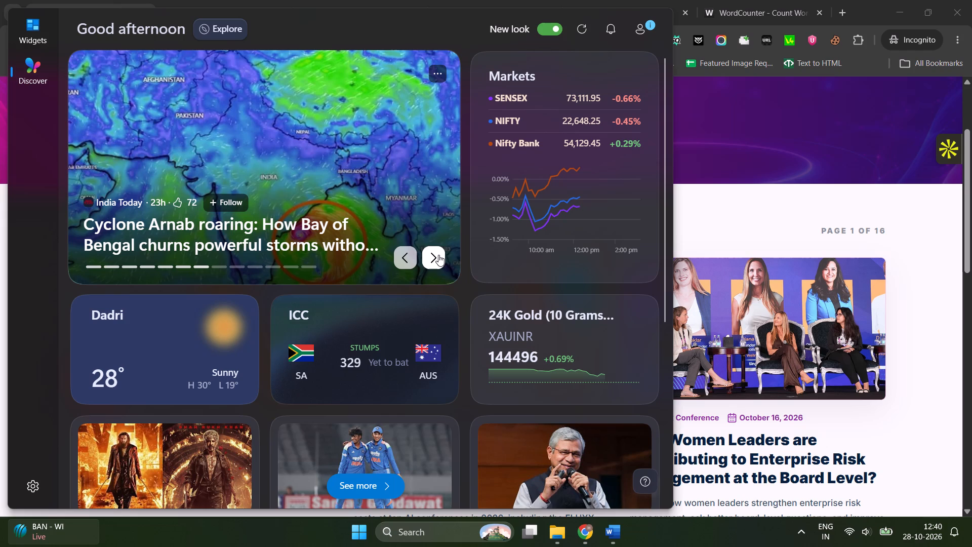
click(438, 255)
click(438, 255)
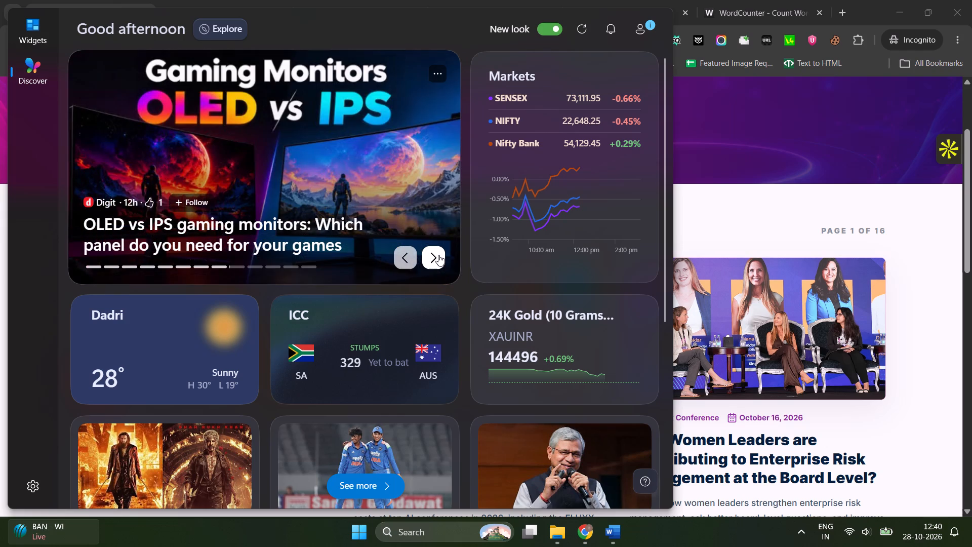
click(438, 255)
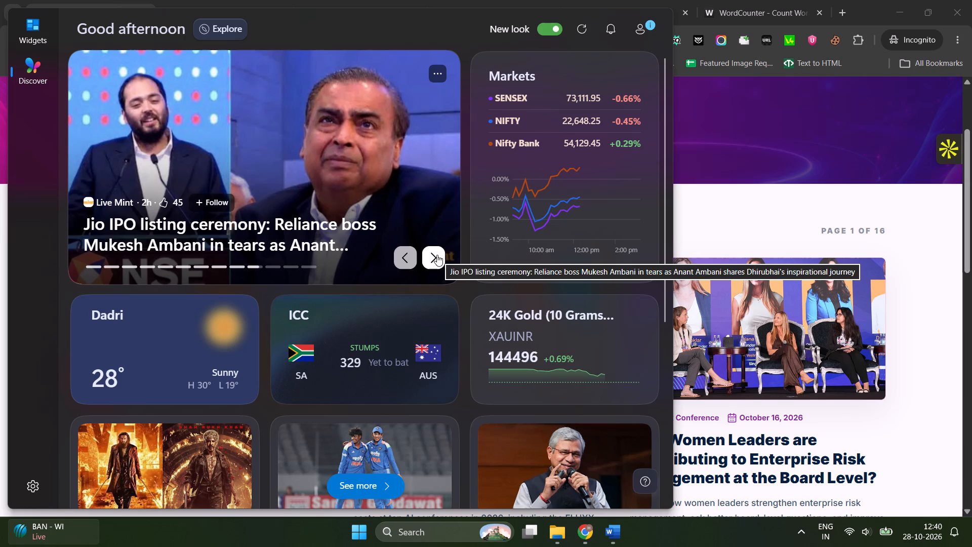
click(436, 255)
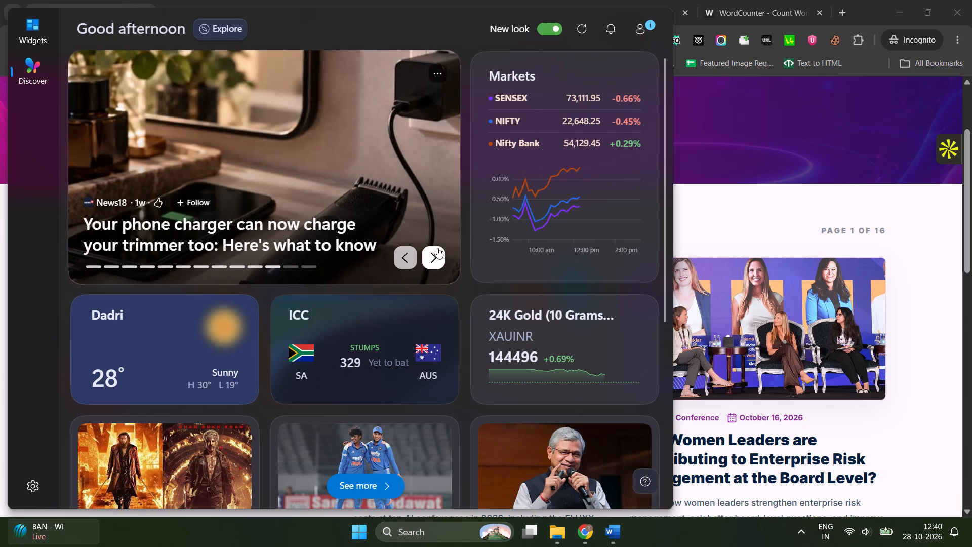
click(436, 255)
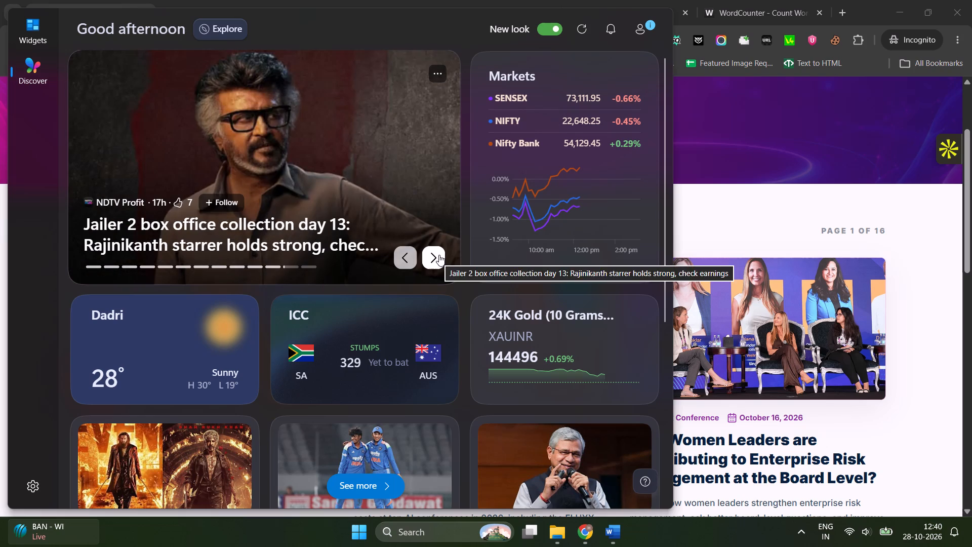
click(439, 255)
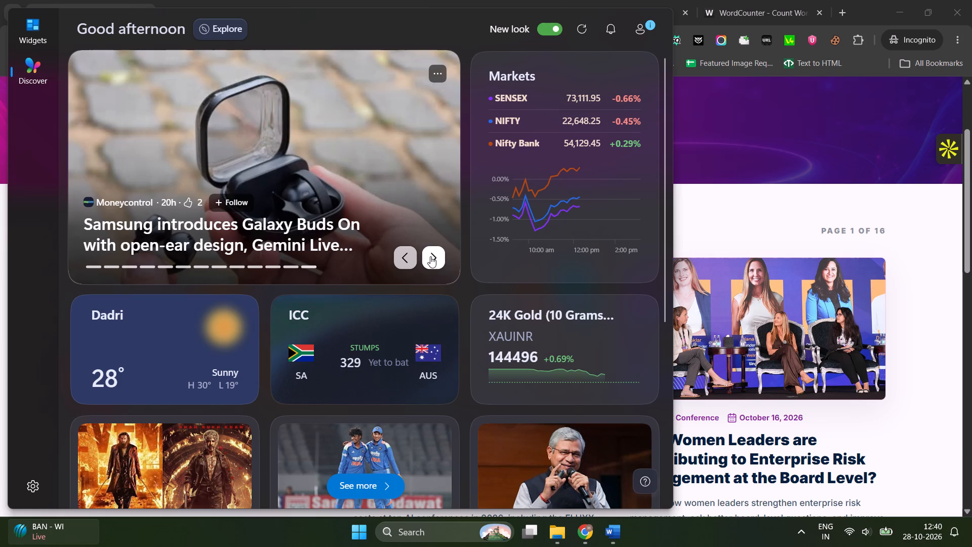
click(433, 254)
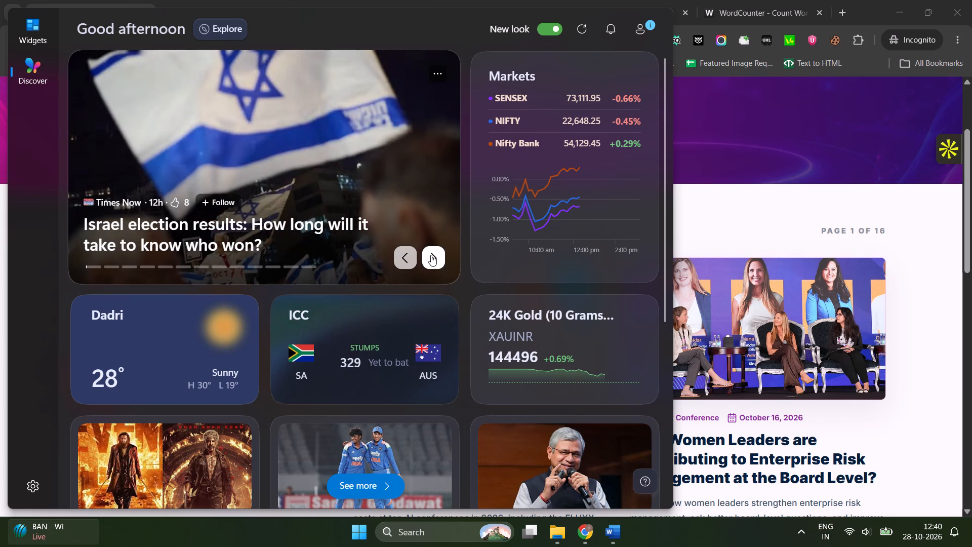
click(405, 259)
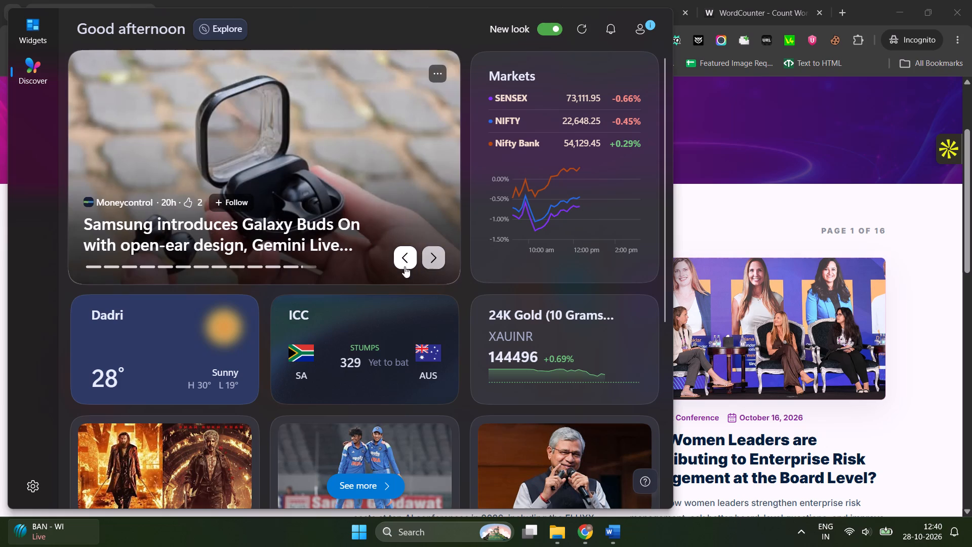
click(438, 260)
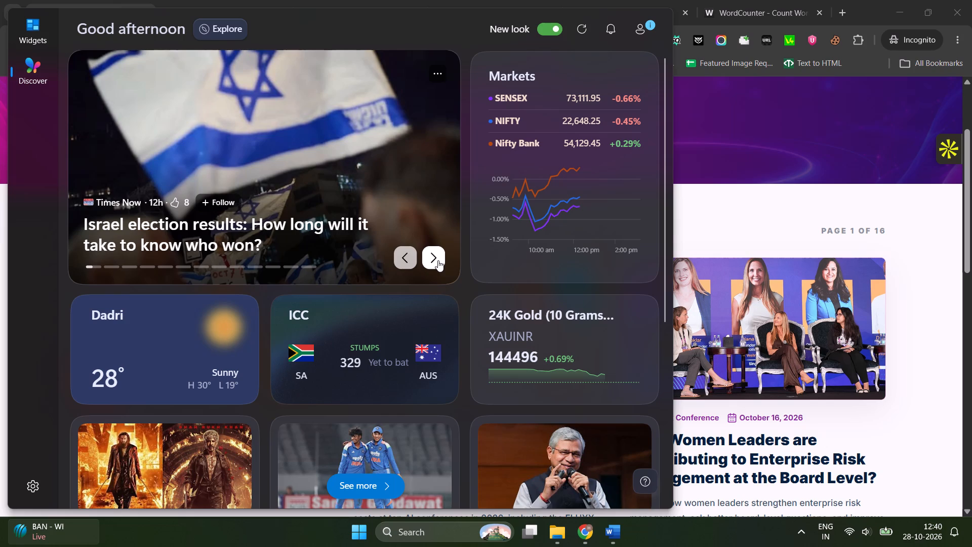
click(438, 260)
Look through the story cards further down the Discover feed, check the Widgets board and return to Discover.
scroll(437, 260, down, 4)
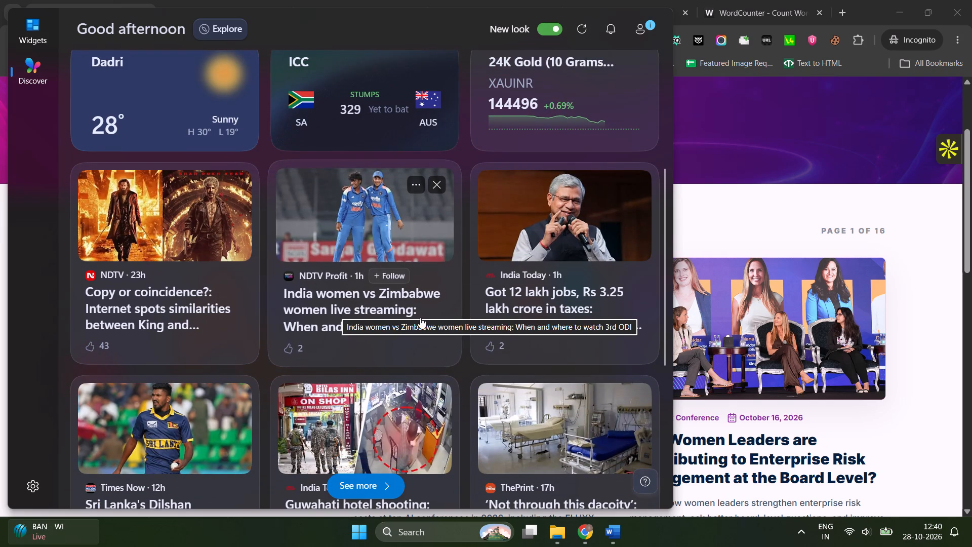
scroll(333, 312, down, 3)
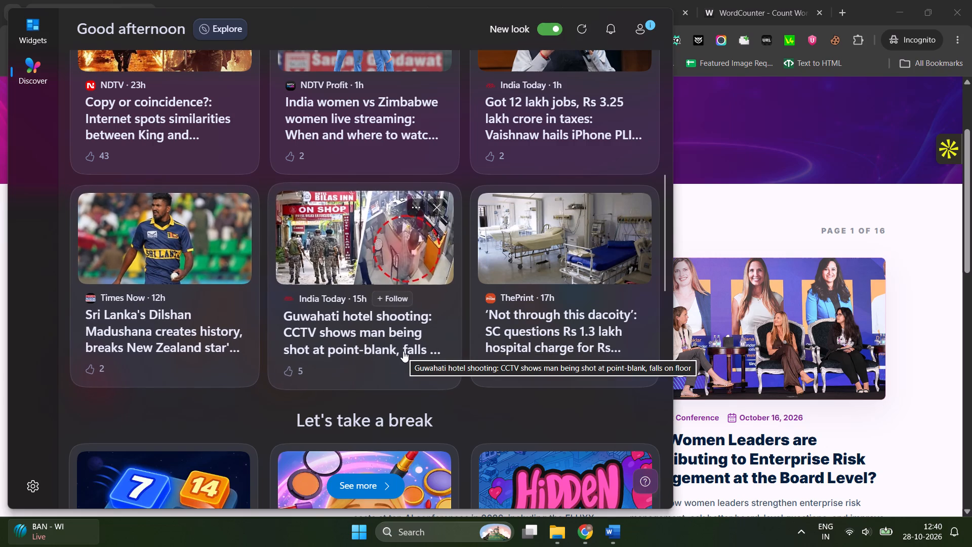
scroll(403, 351, down, 9)
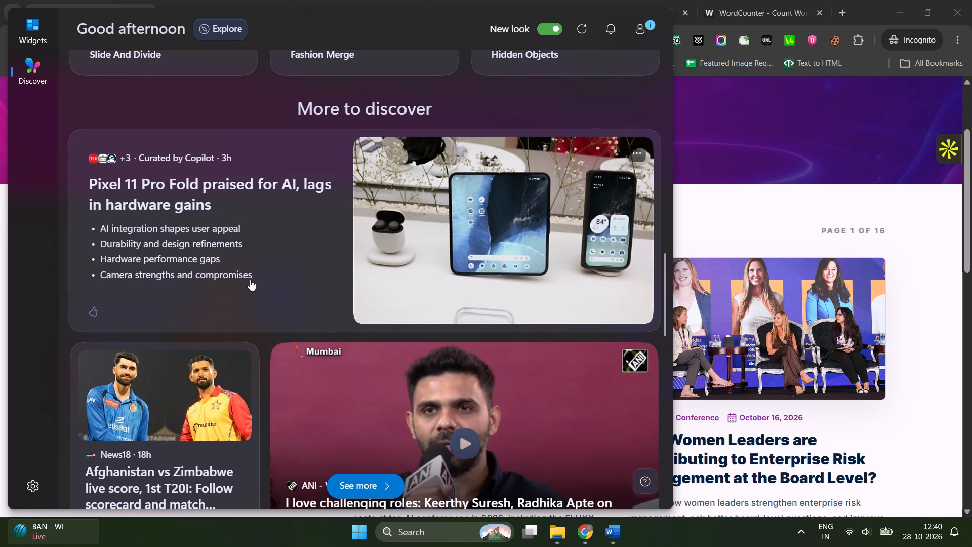
scroll(250, 280, down, 3)
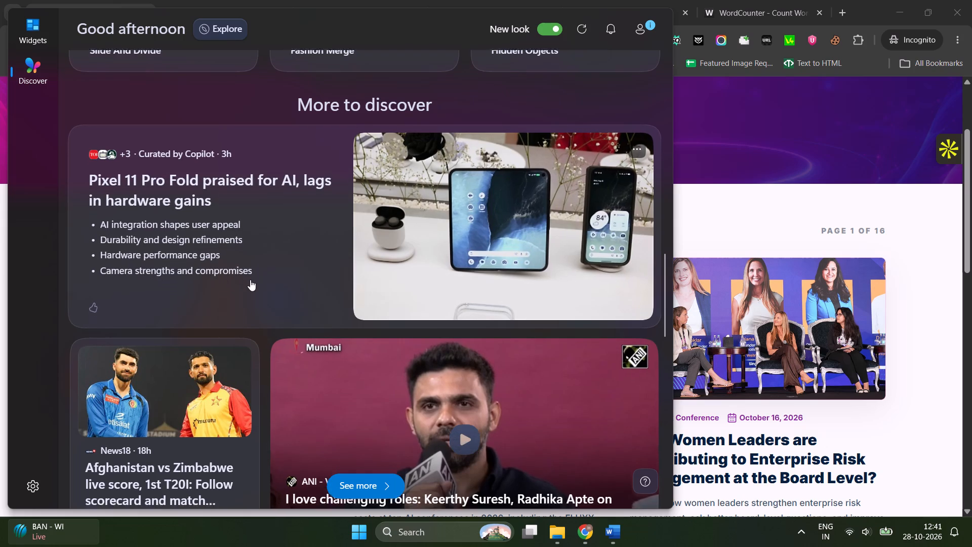
scroll(250, 280, down, 2)
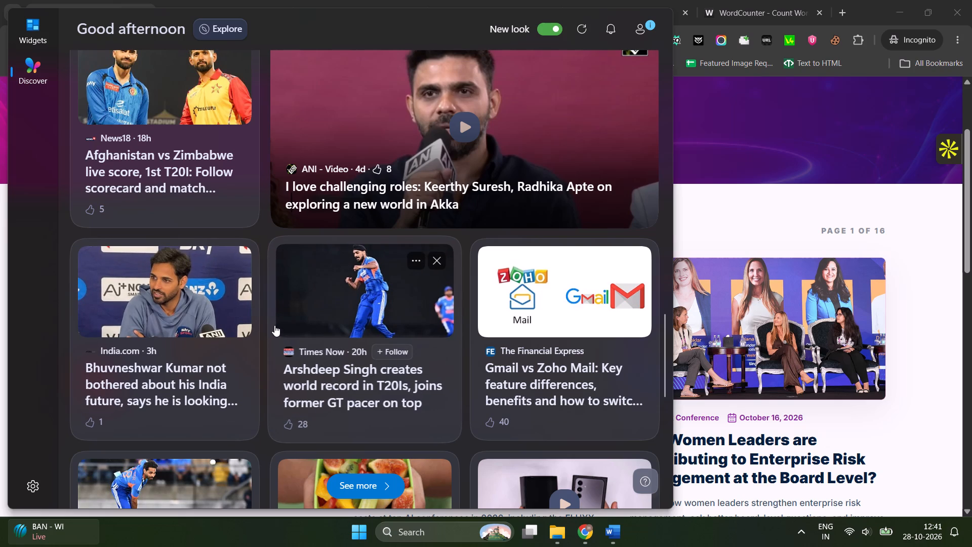
scroll(274, 325, up, 4)
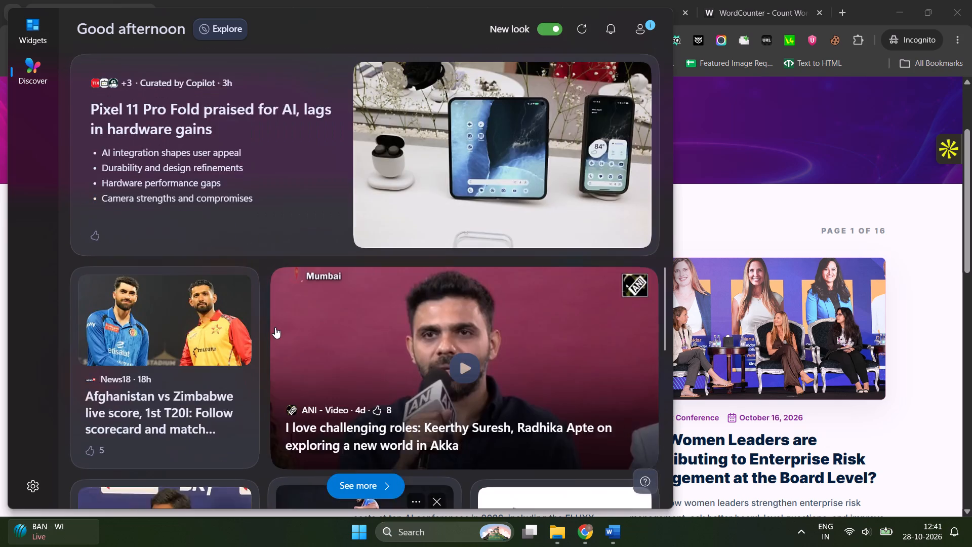
scroll(275, 333, up, 20)
scroll(275, 333, up, 9)
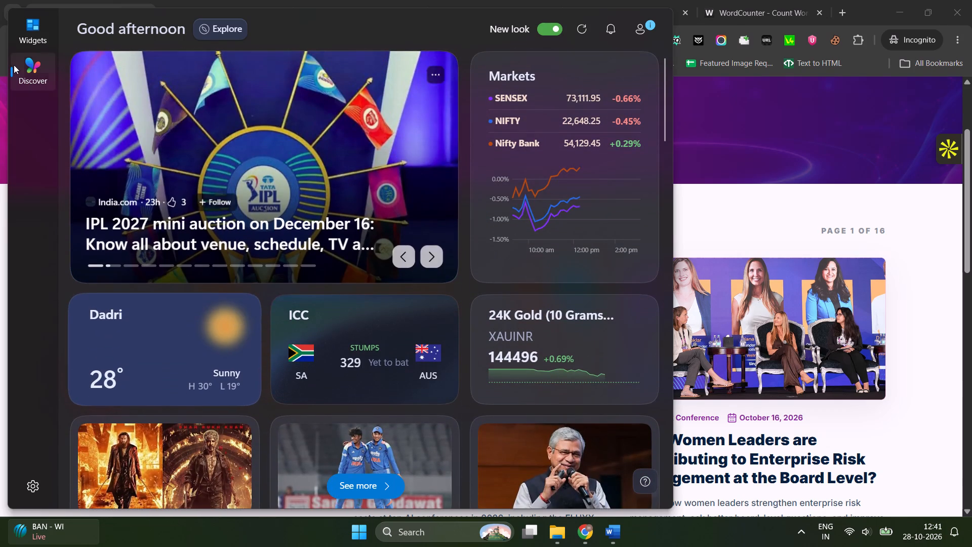
click(33, 33)
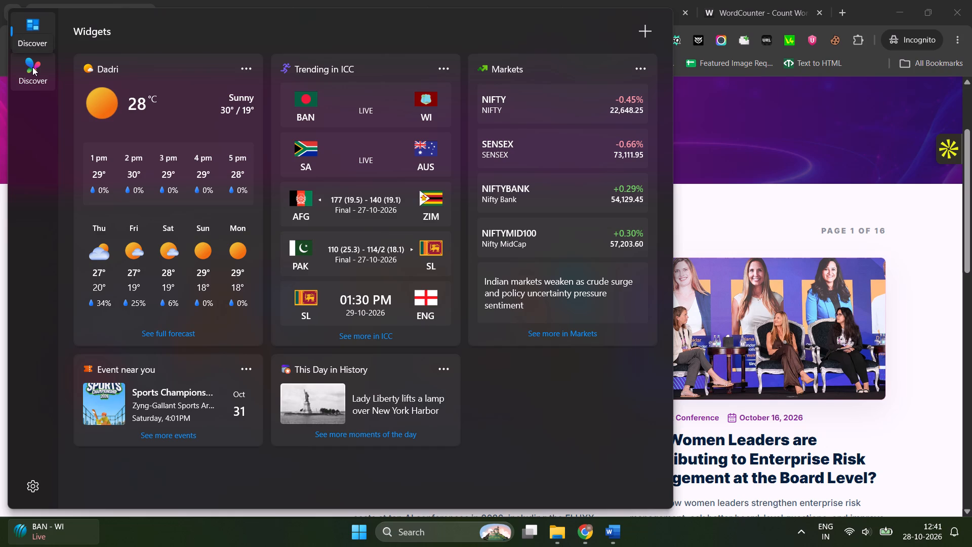
click(38, 69)
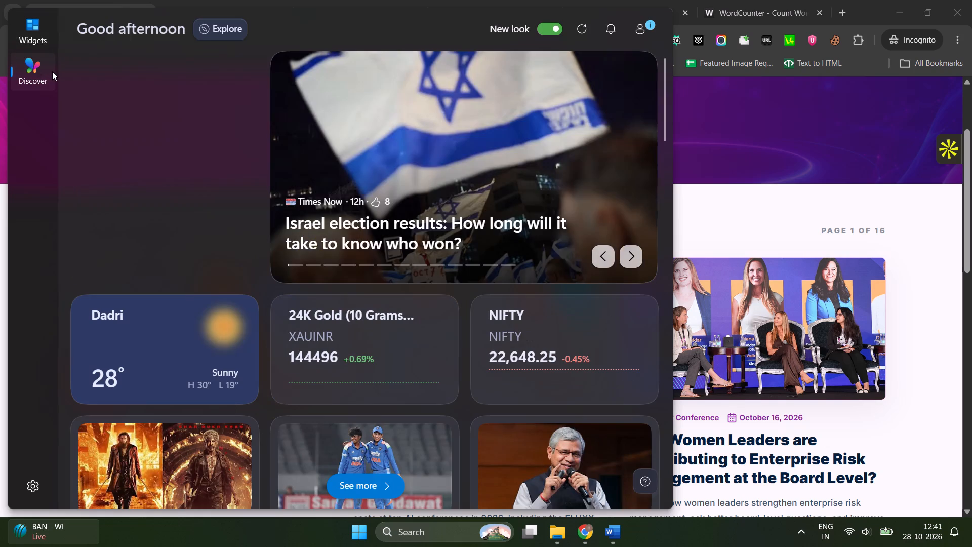
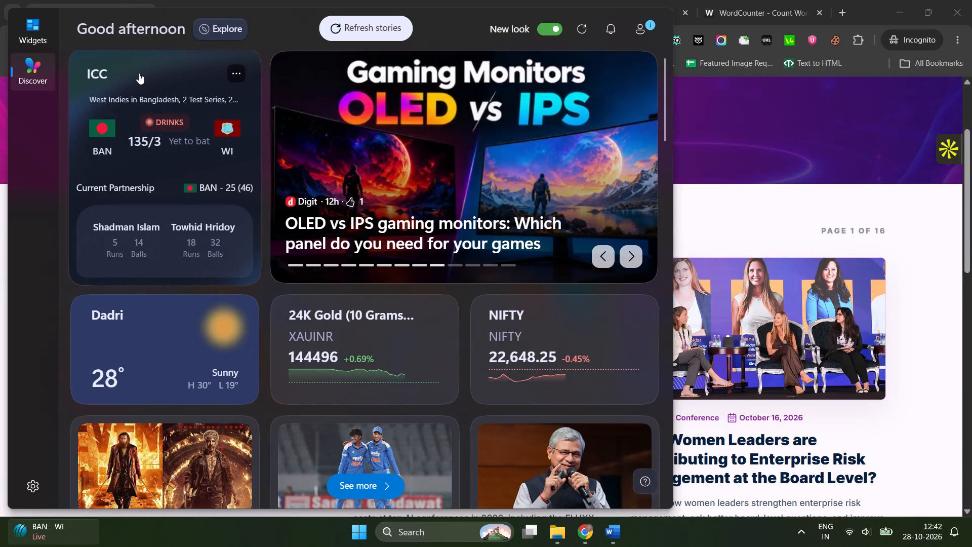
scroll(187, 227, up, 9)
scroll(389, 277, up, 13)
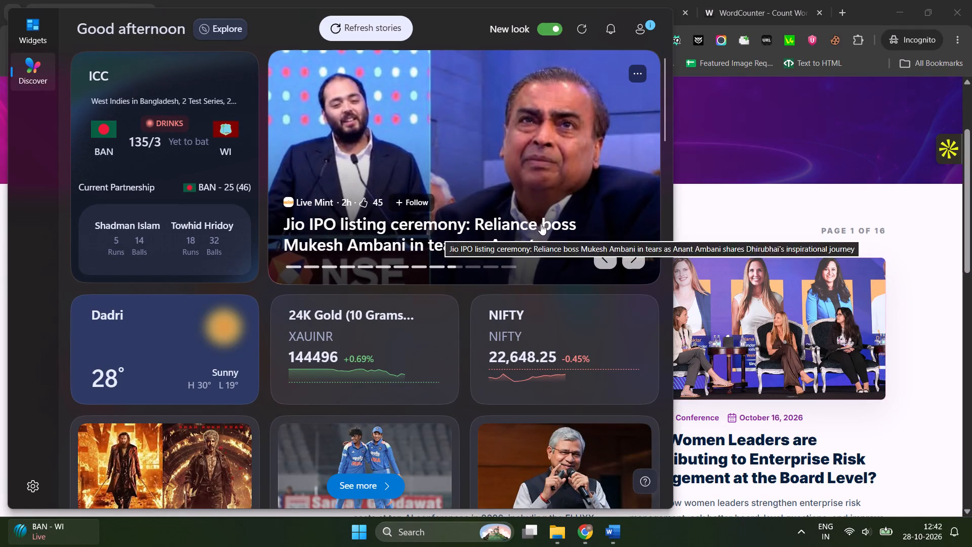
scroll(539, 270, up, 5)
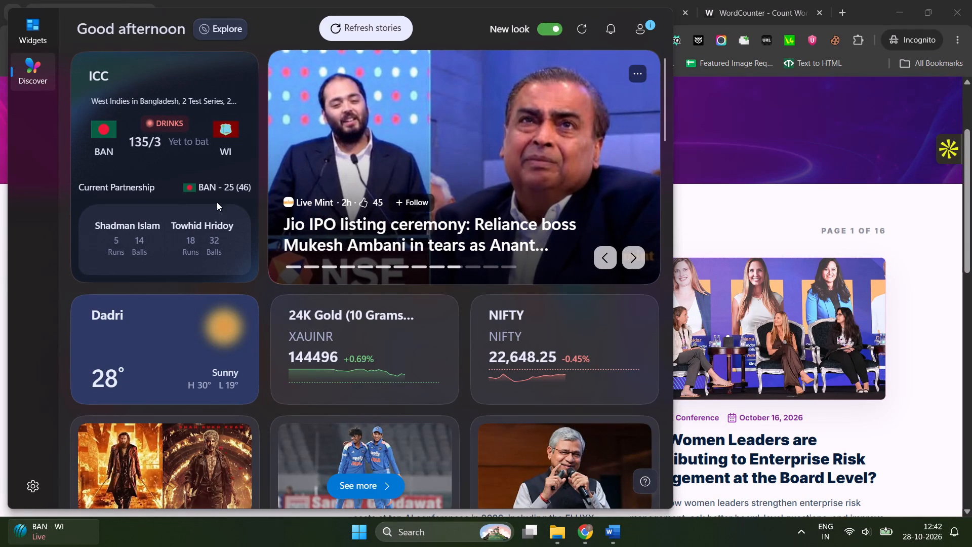
Return to the Stories & Insights page, reload it without cache and open the article "What Makes a Boardroom Strategy Resilient to Market Shifts?".
click(779, 168)
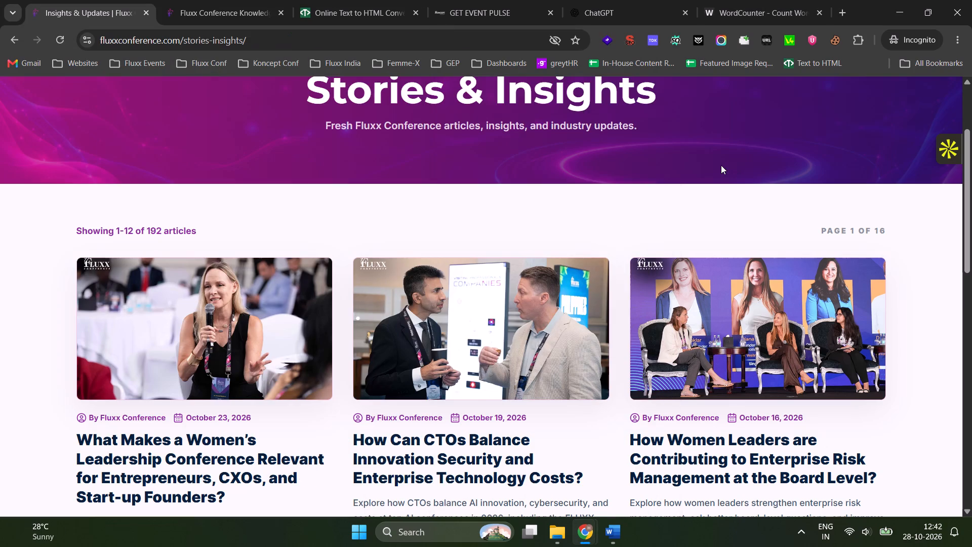
key(ctrl+shift+r)
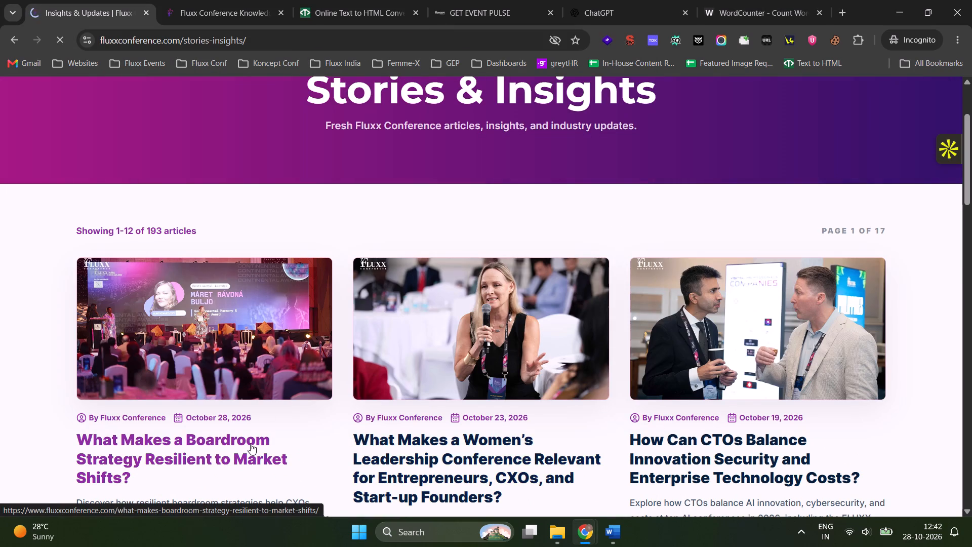
click(250, 443)
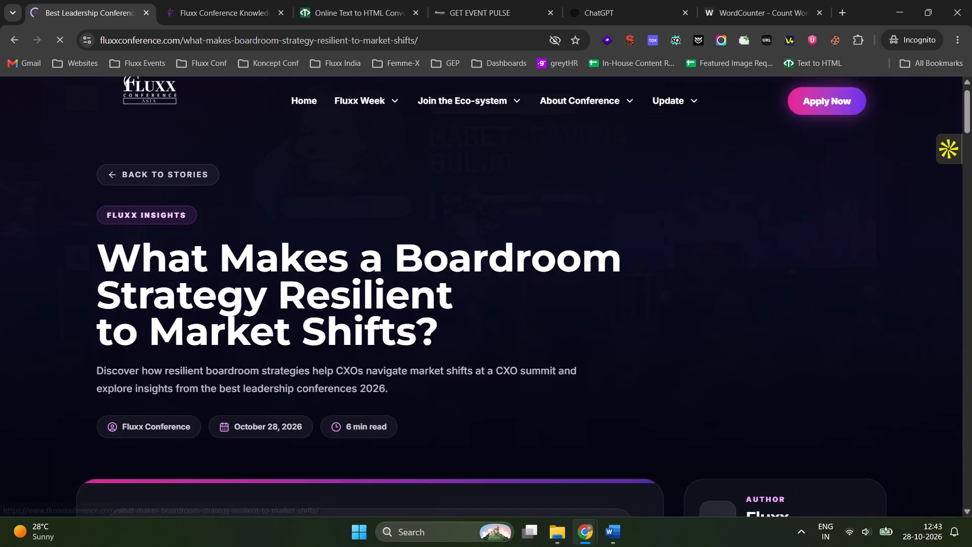
Check the published article's title, description, date, cover image and opening sections on the live page.
scroll(410, 251, down, 3)
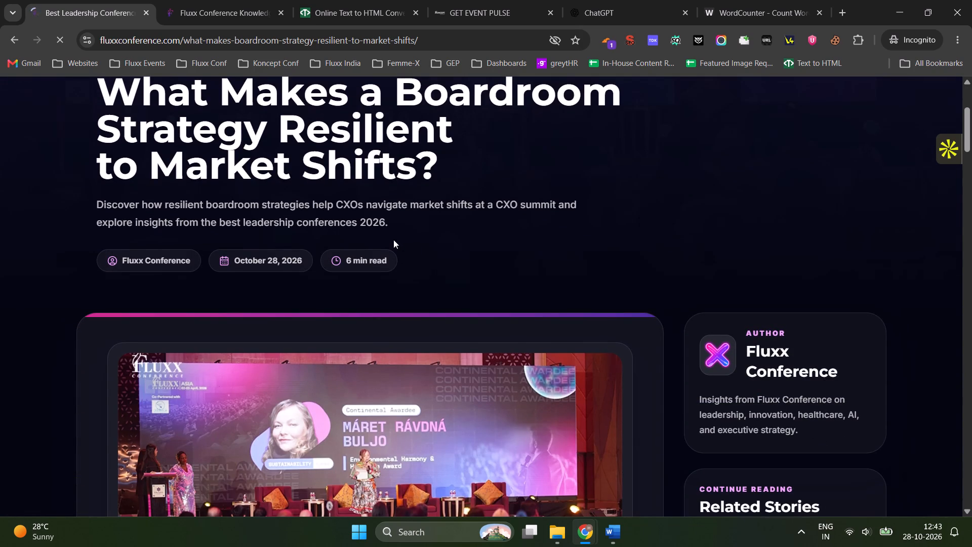
scroll(421, 270, down, 4)
scroll(417, 284, up, 6)
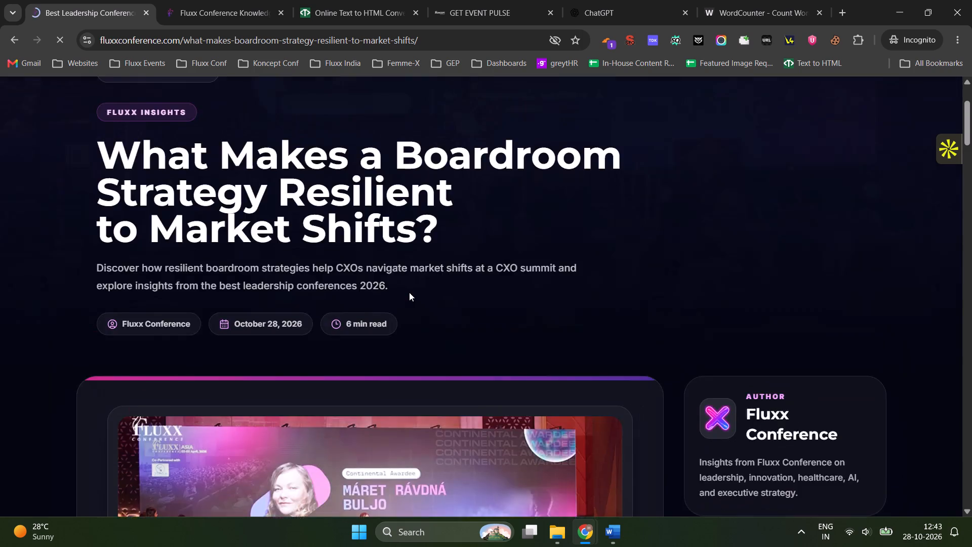
scroll(409, 292, up, 8)
scroll(410, 276, down, 15)
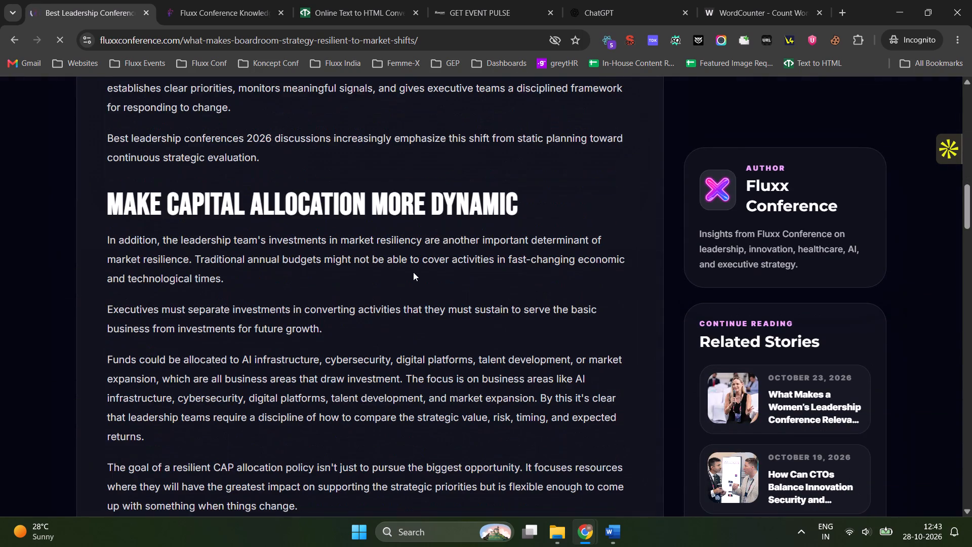
scroll(377, 290, up, 5)
scroll(372, 292, down, 5)
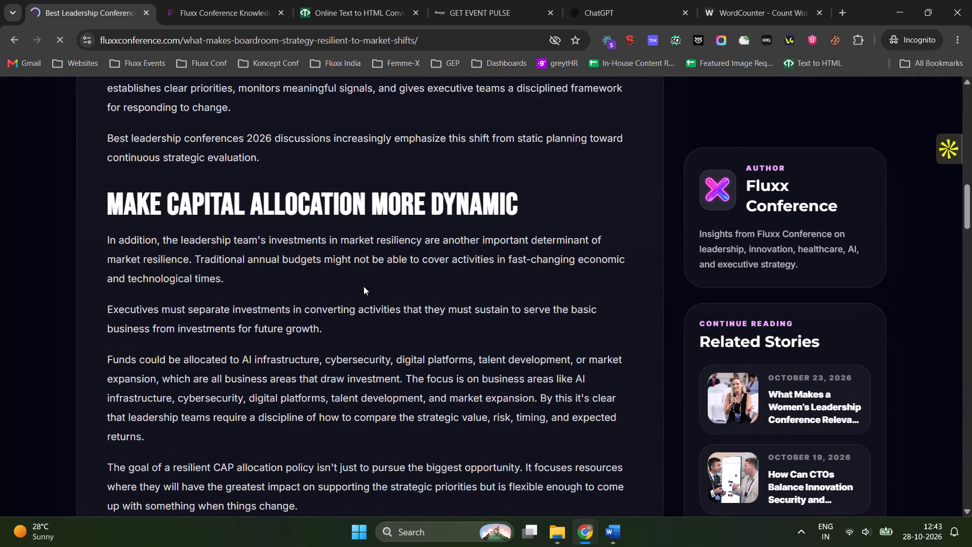
Check the article's remaining sections, embedded links, conclusion, FAQs and Interesting Reads, and return to the beginning of the article.
scroll(363, 286, down, 4)
scroll(418, 285, down, 4)
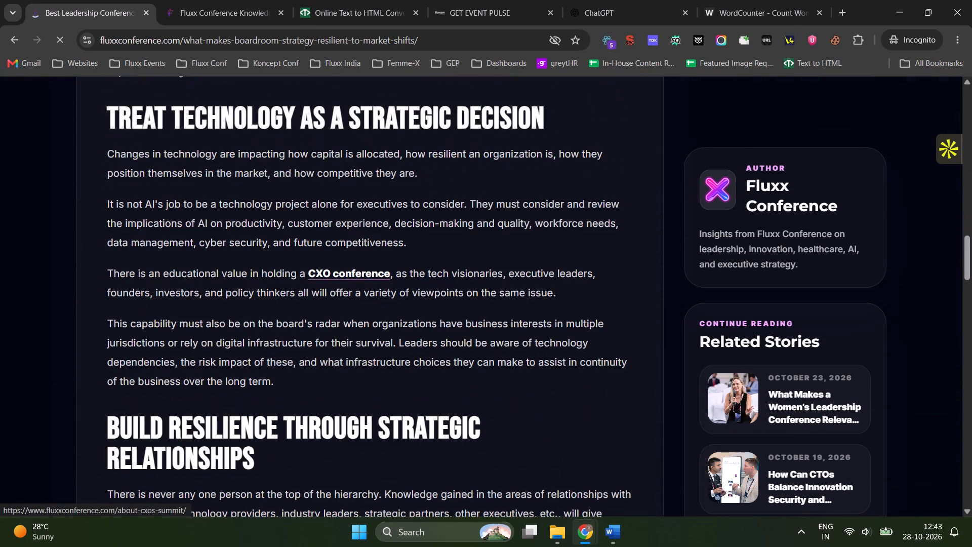
scroll(366, 275, down, 4)
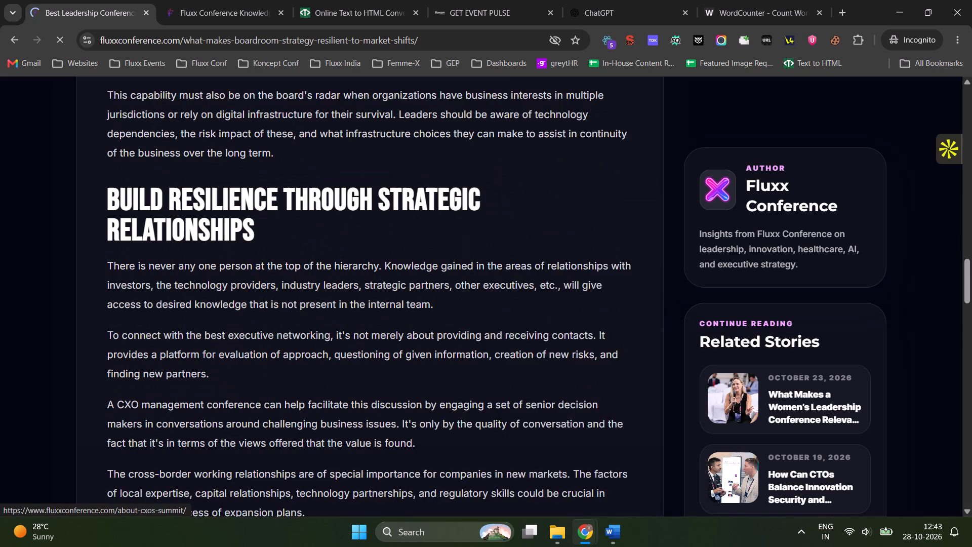
scroll(355, 288, down, 9)
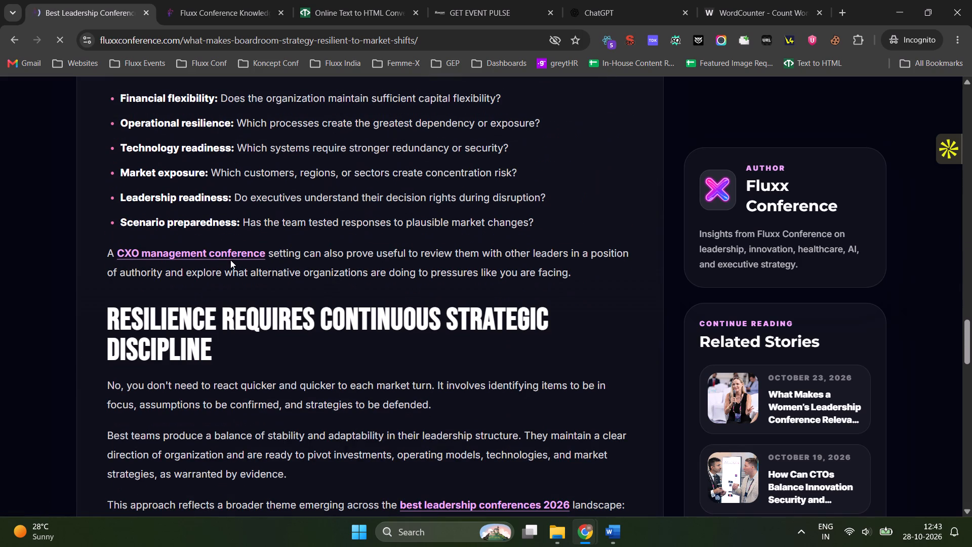
scroll(235, 258, down, 4)
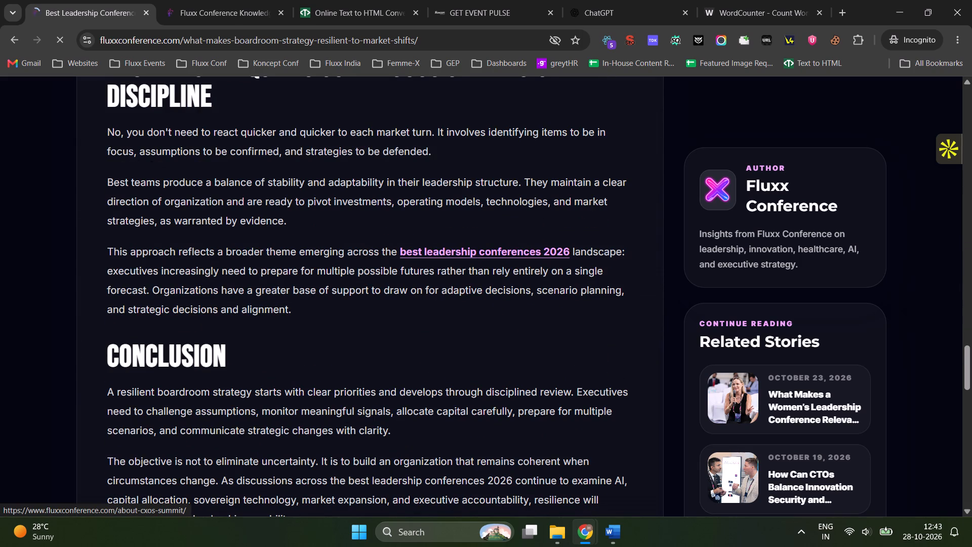
scroll(330, 298, down, 5)
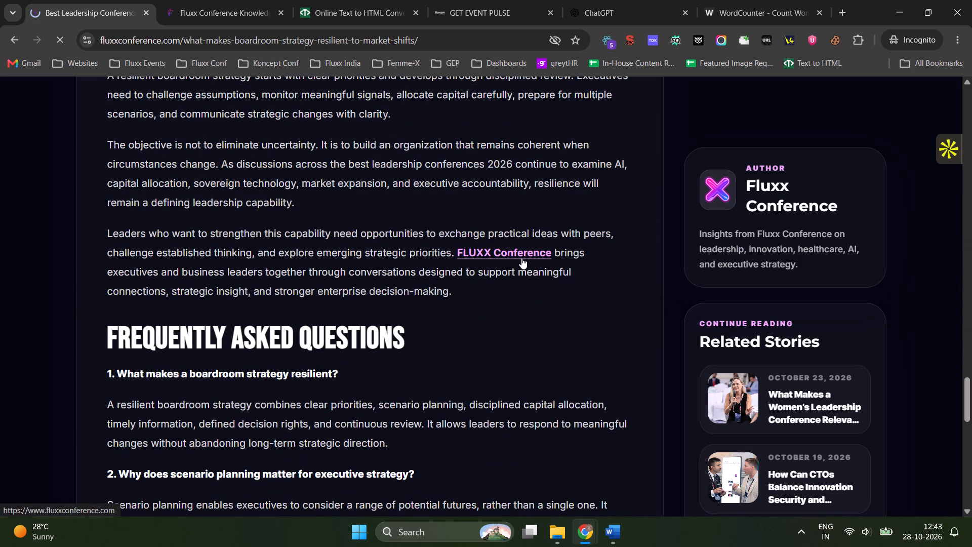
scroll(285, 314, down, 9)
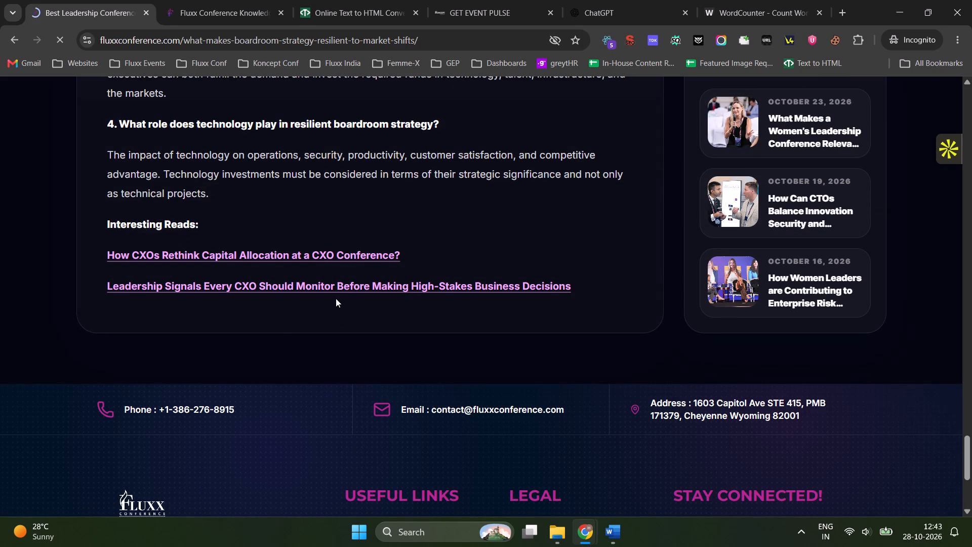
scroll(530, 387, down, 6)
scroll(661, 406, up, 14)
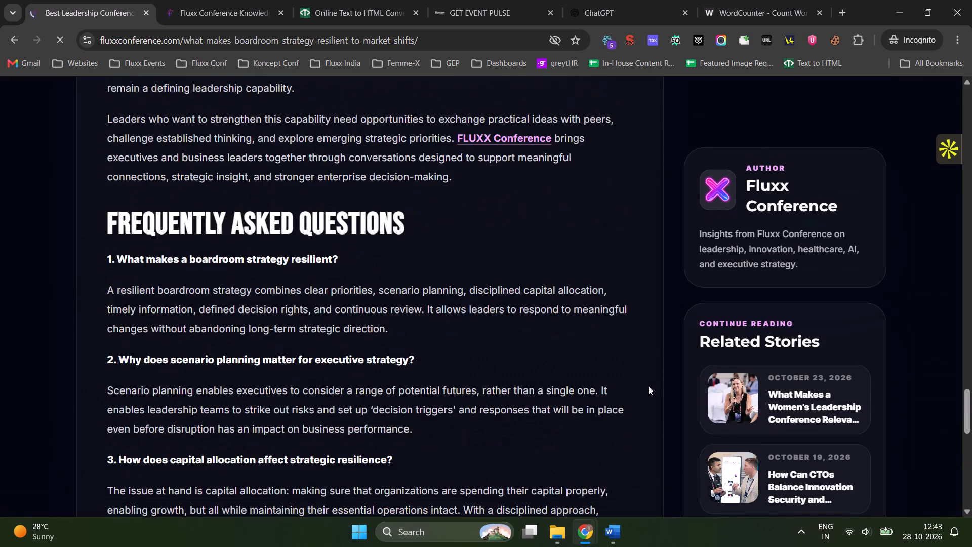
scroll(648, 386, up, 20)
scroll(648, 386, up, 16)
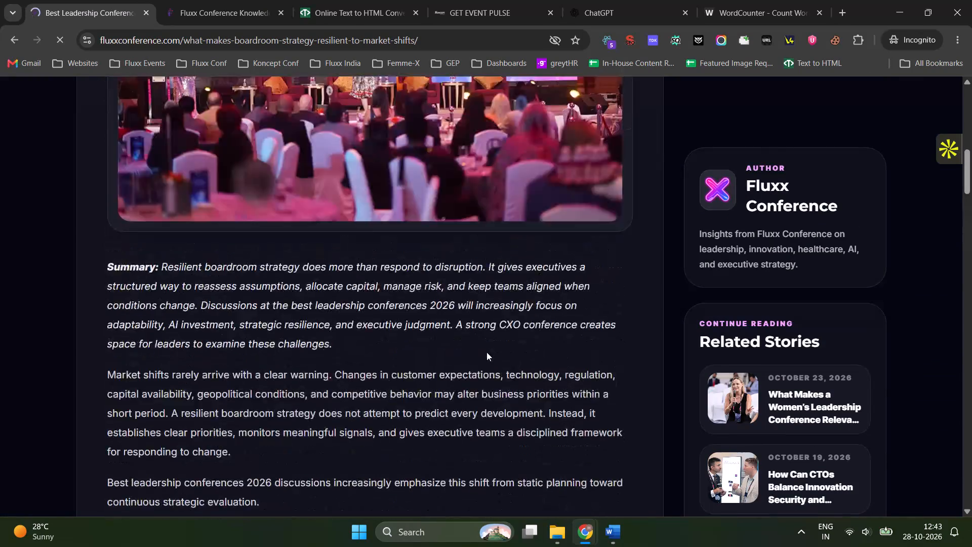
scroll(487, 352, up, 12)
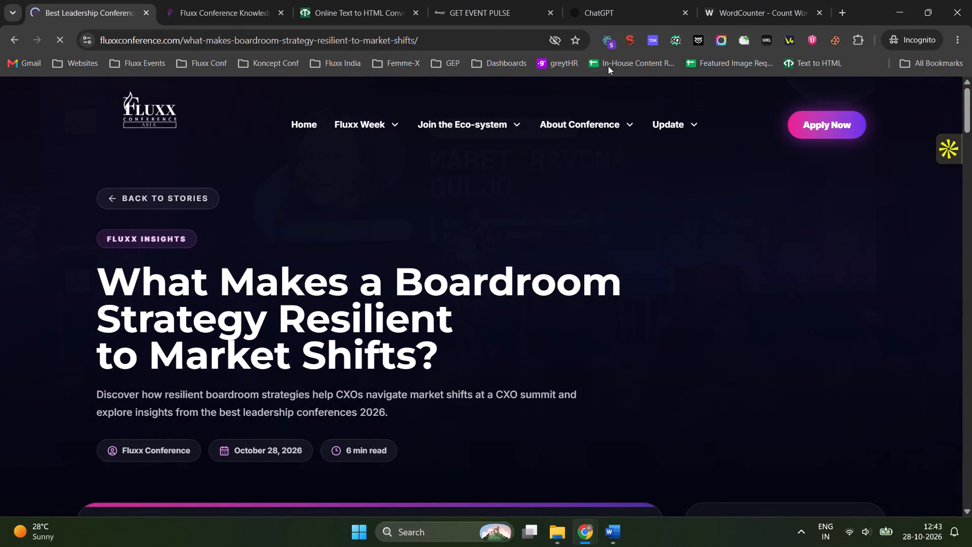
Examine the article's meta title, description, URL, canonical and robots tag in the SEO extension's summary.
click(631, 43)
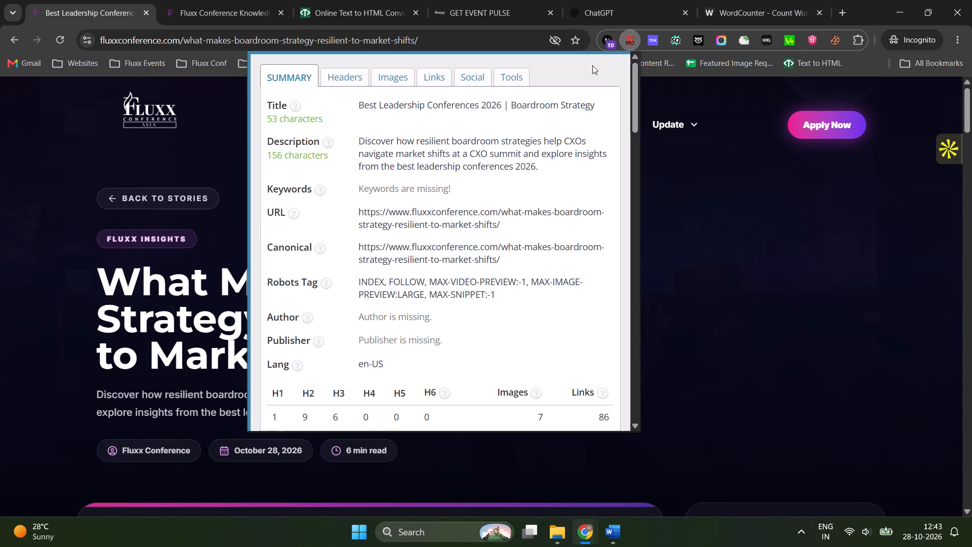
scroll(494, 180, down, 2)
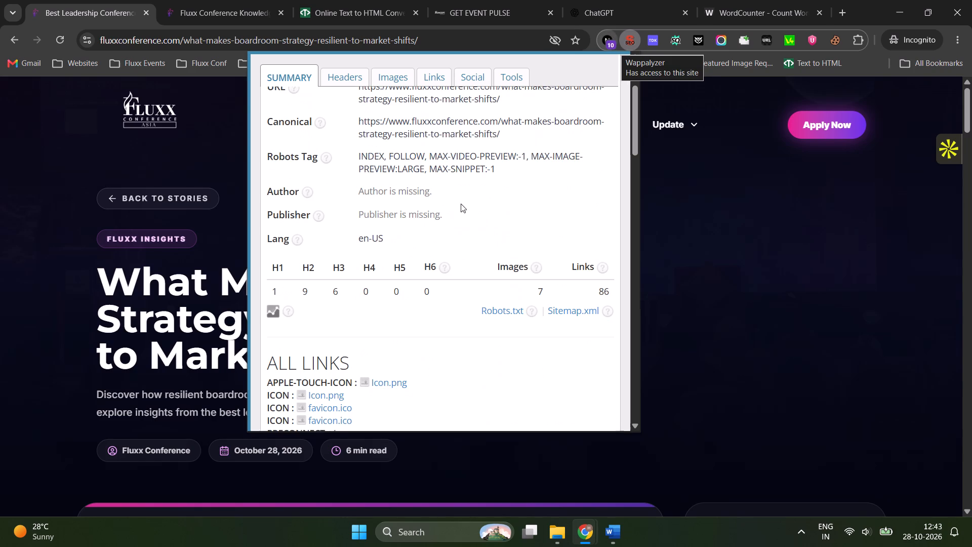
Copy the live article's full URL.
click(236, 37)
key(ctrl+c)
key(ctrl+c)
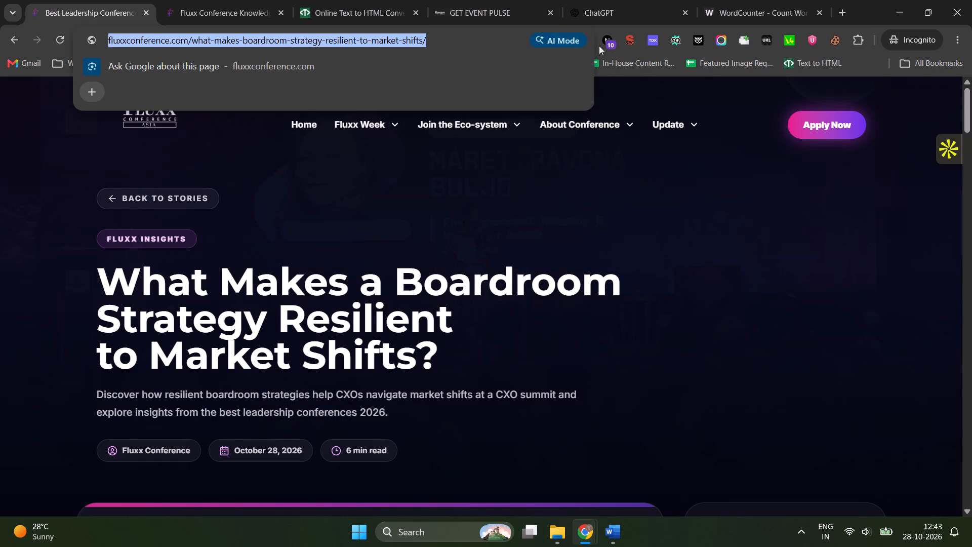
Reopen the SEO extension and examine the article's summary, heading structure and image details.
click(633, 37)
scroll(476, 185, down, 3)
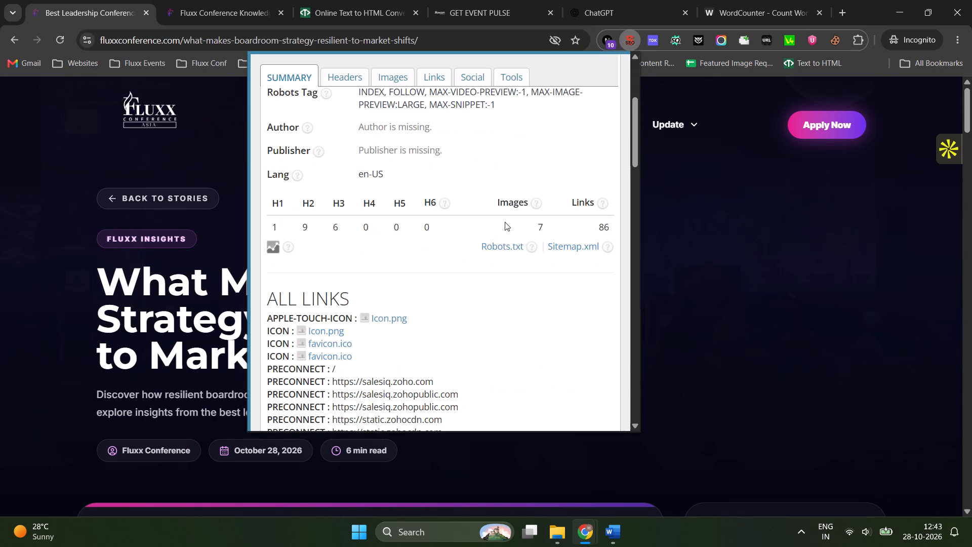
scroll(468, 204, up, 4)
click(365, 82)
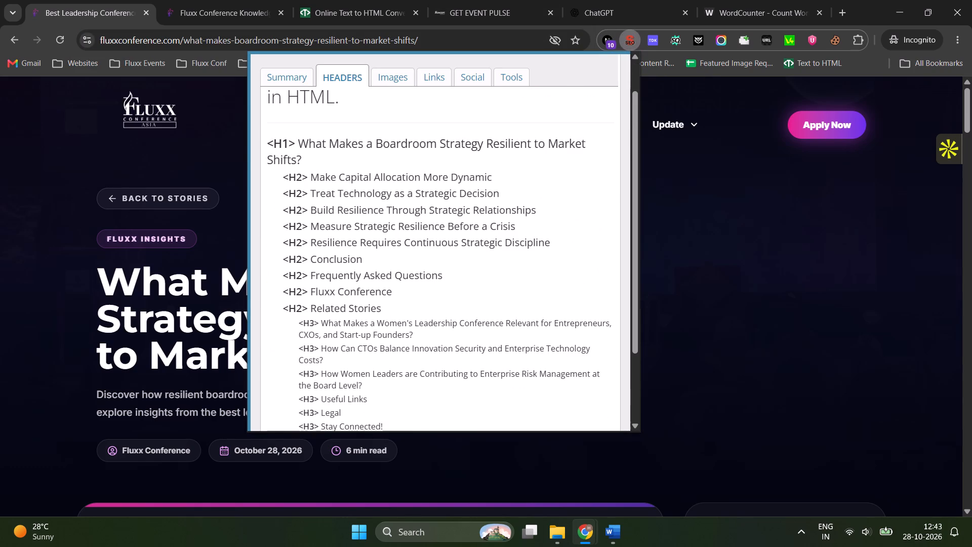
scroll(405, 199, down, 2)
click(381, 71)
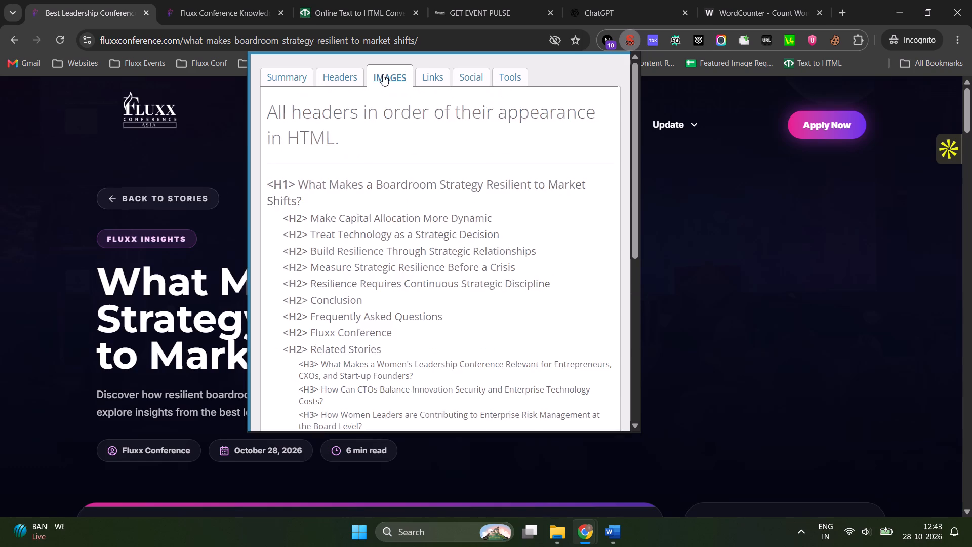
scroll(406, 181, down, 6)
Examine the article's links, its Open Graph and Twitter social metadata, and the available analysis tools in the SEO extension.
click(447, 74)
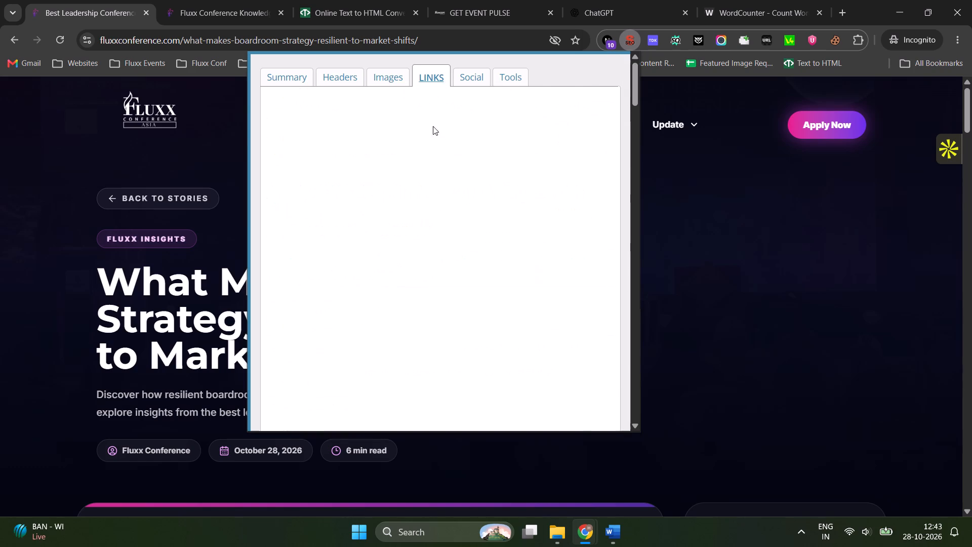
scroll(425, 166, down, 12)
click(483, 70)
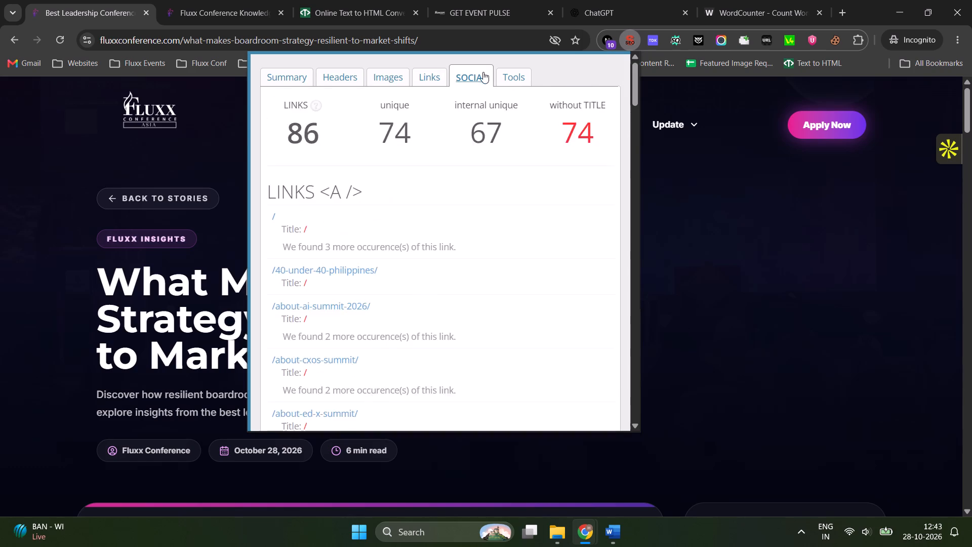
scroll(391, 186, up, 6)
scroll(391, 186, down, 6)
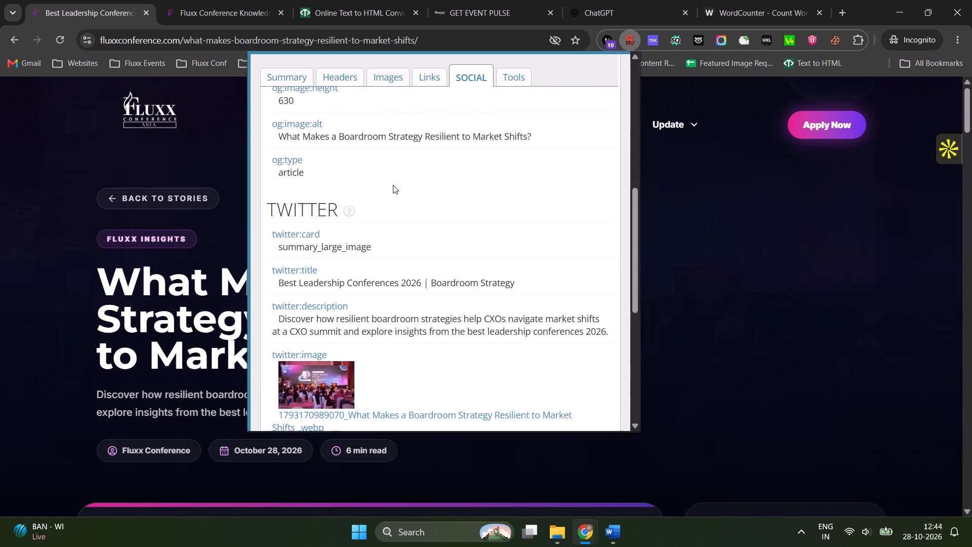
scroll(397, 183, down, 6)
click(525, 75)
scroll(422, 207, down, 3)
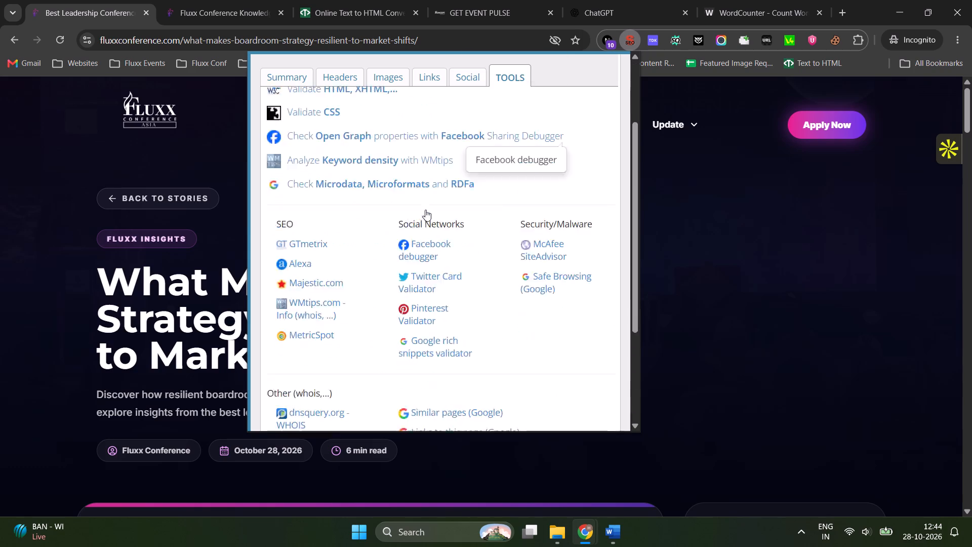
scroll(425, 210, down, 9)
scroll(432, 212, up, 17)
Open the site's sitemap.xml and search it for the copied article URL, reloading the sitemap without cache and repeating the search.
click(302, 77)
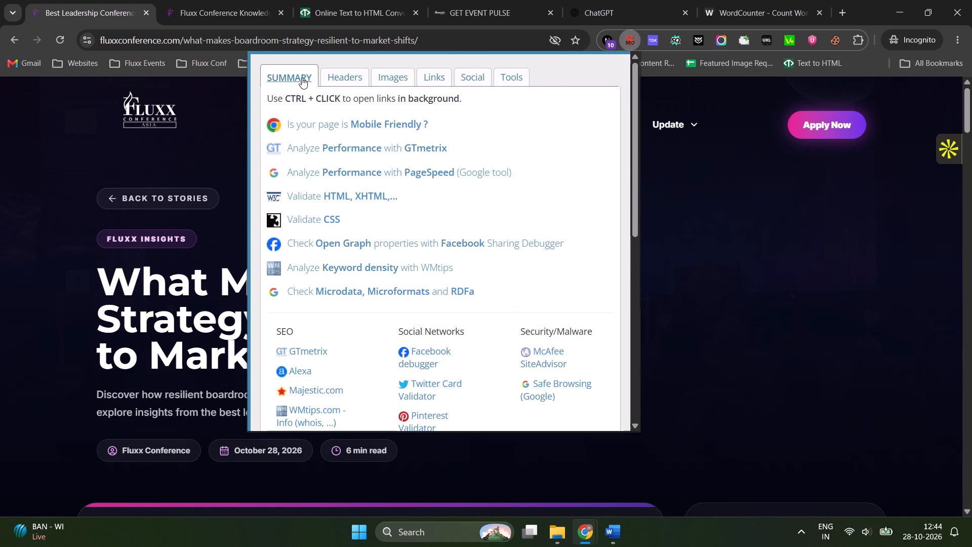
click(563, 394)
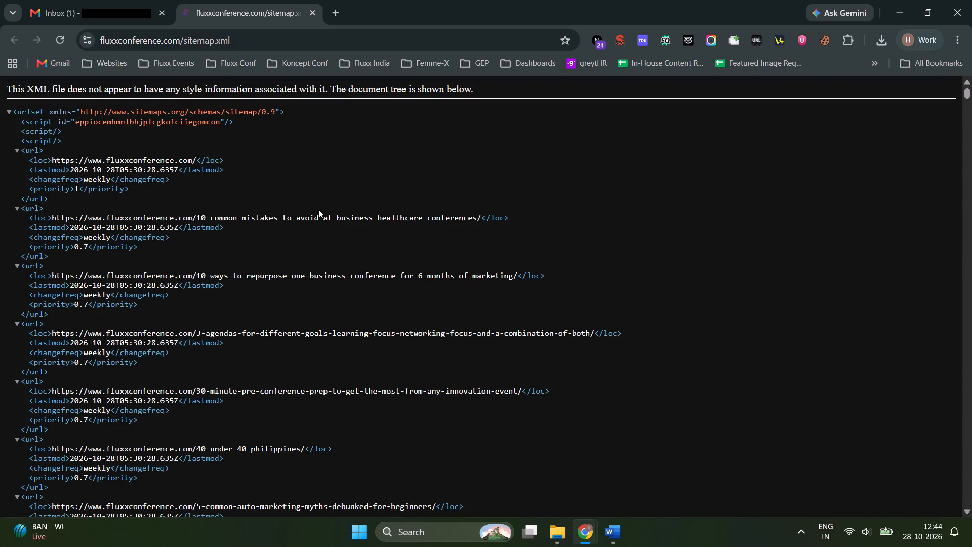
key(ctrl+f)
key(ctrl+v)
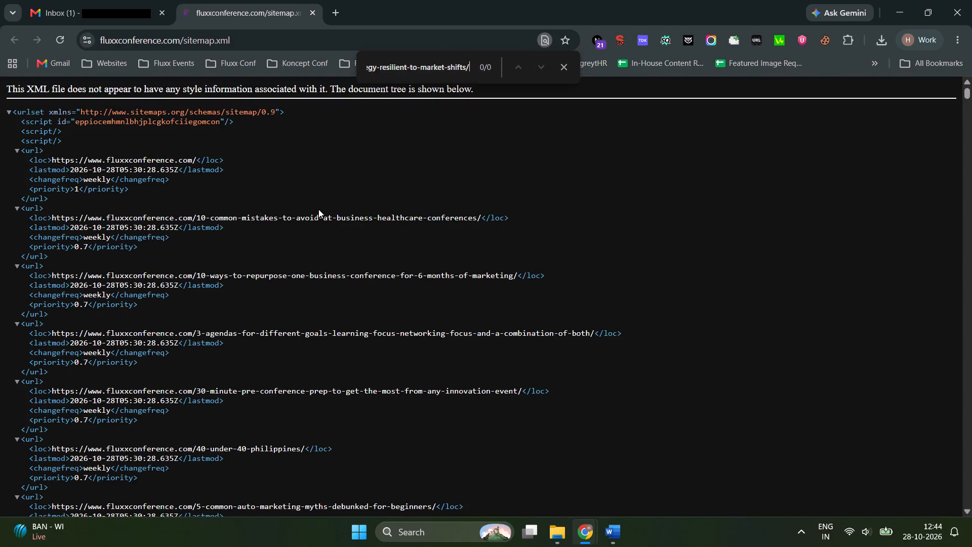
key(ctrl+shift+r)
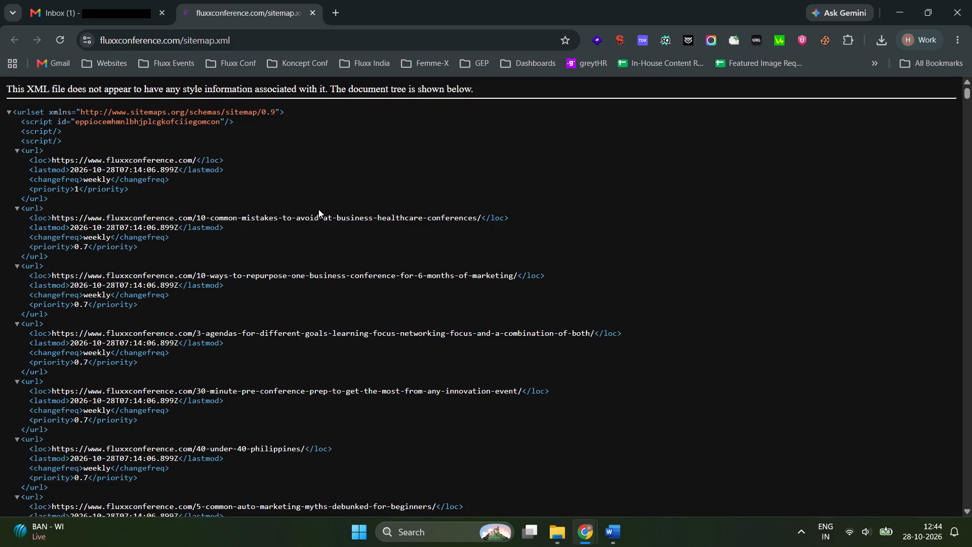
key(ctrl+f)
key(Return)
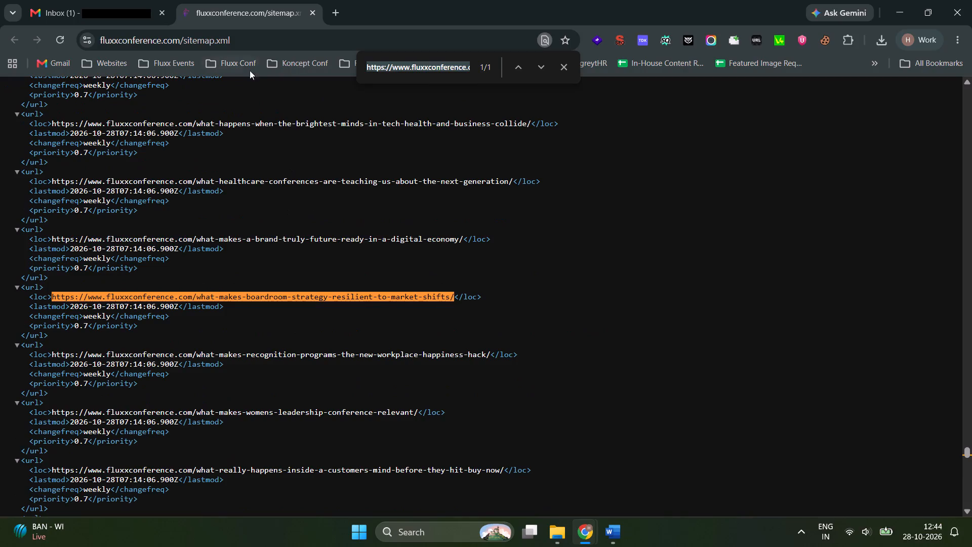
Open the Fluxx Conference property in Google Search Console and examine its overview of performance, indexing, experience and enhancements.
click(224, 70)
click(245, 107)
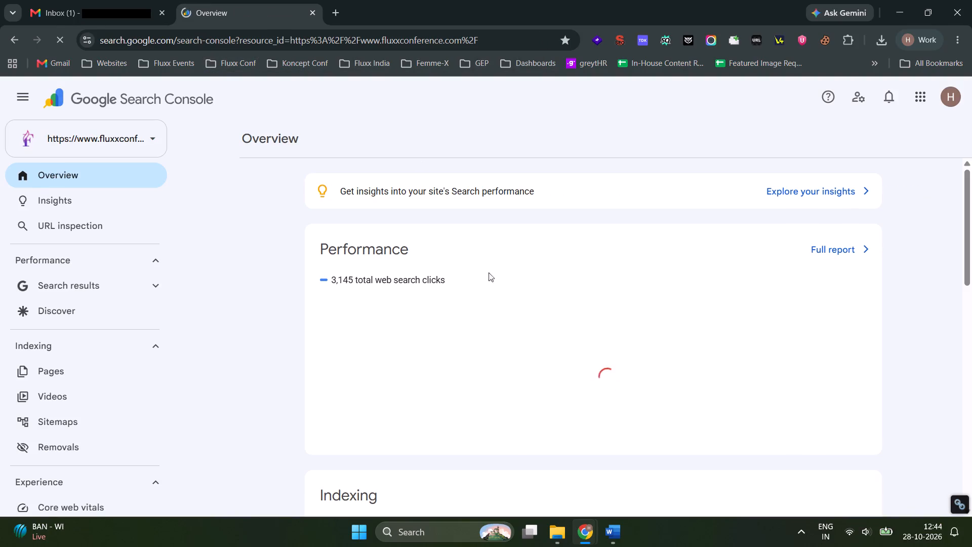
scroll(430, 272, down, 4)
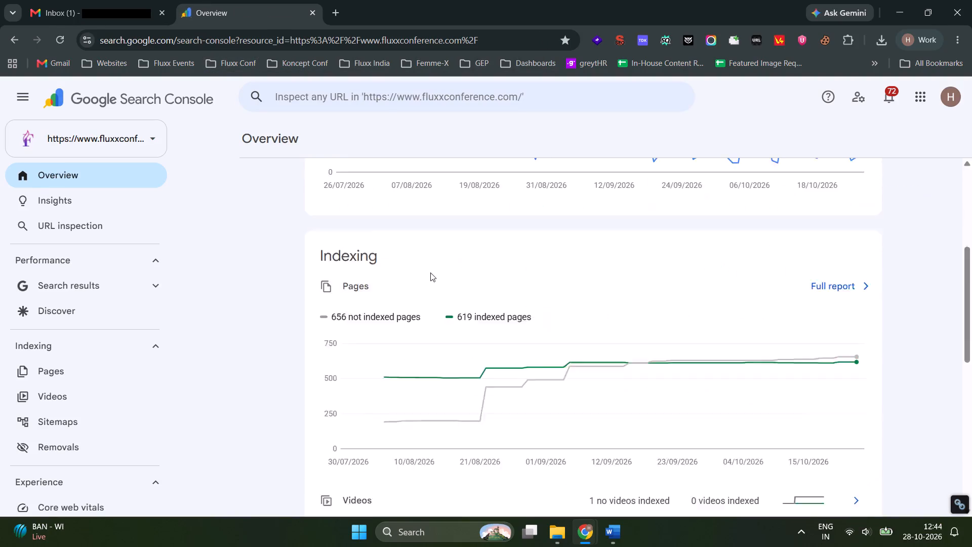
scroll(430, 272, down, 6)
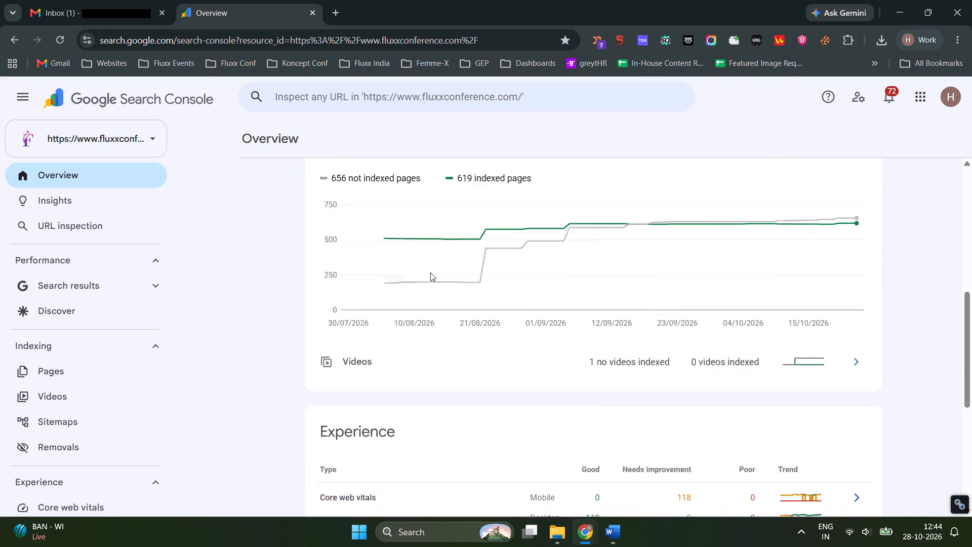
scroll(430, 272, down, 5)
scroll(430, 272, up, 4)
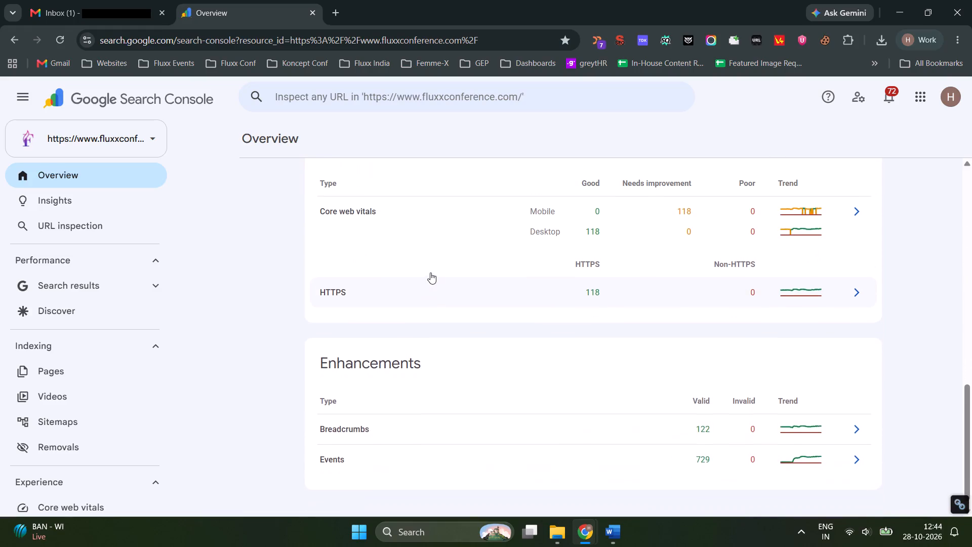
scroll(430, 272, up, 6)
scroll(430, 272, down, 4)
scroll(430, 272, up, 3)
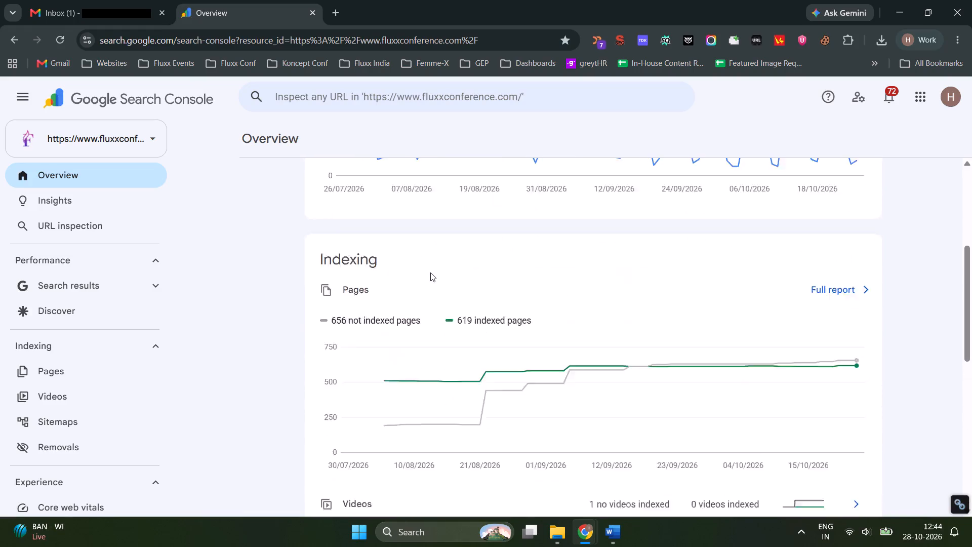
scroll(430, 272, up, 6)
Inspect the copied boardroom-strategy article URL in Search Console and run a live test on it.
click(443, 104)
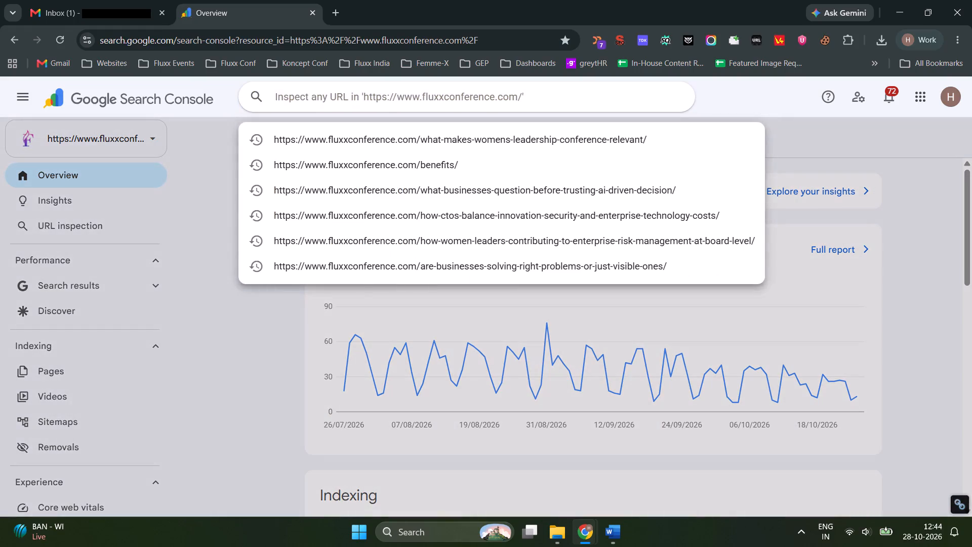
key(ctrl+v)
key(Return)
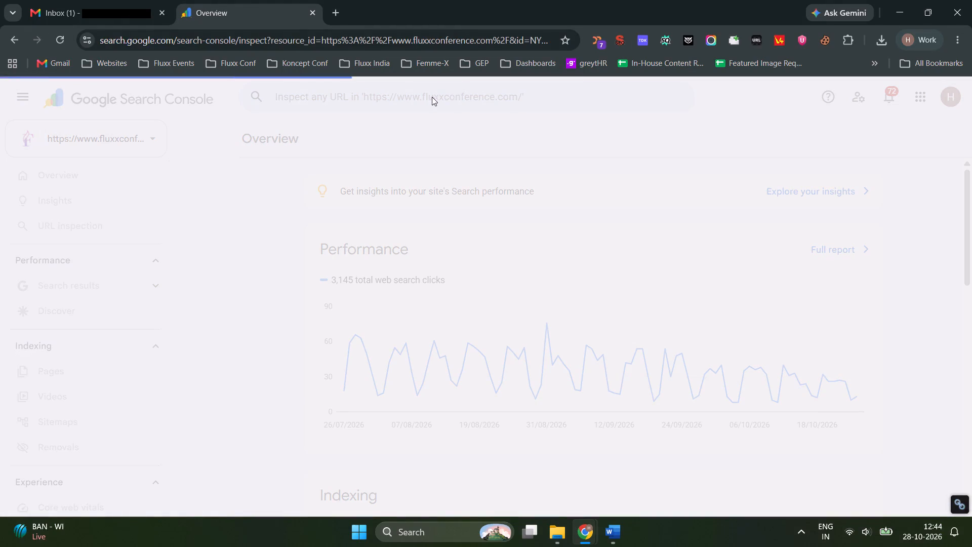
click(920, 180)
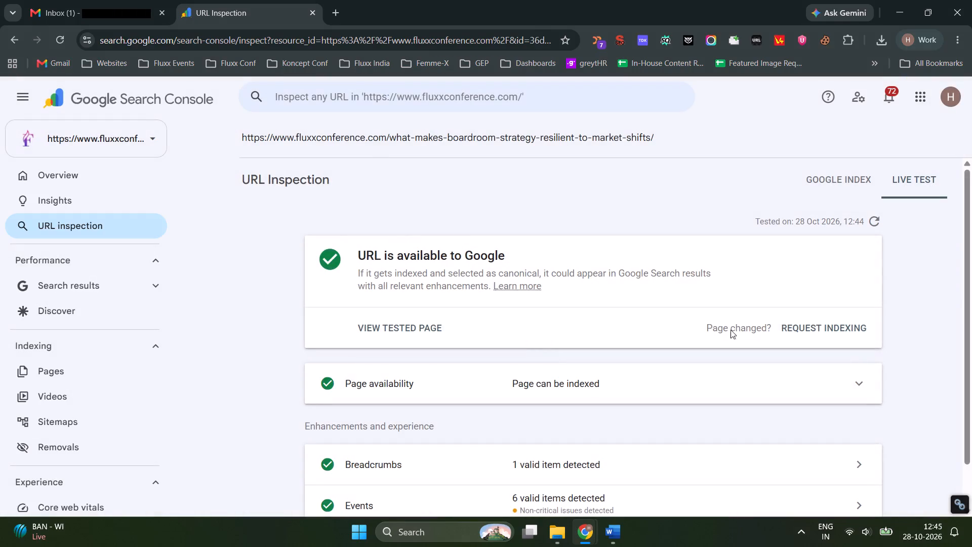
Request Google indexing for the live-tested article URL and dismiss the confirmation.
click(833, 328)
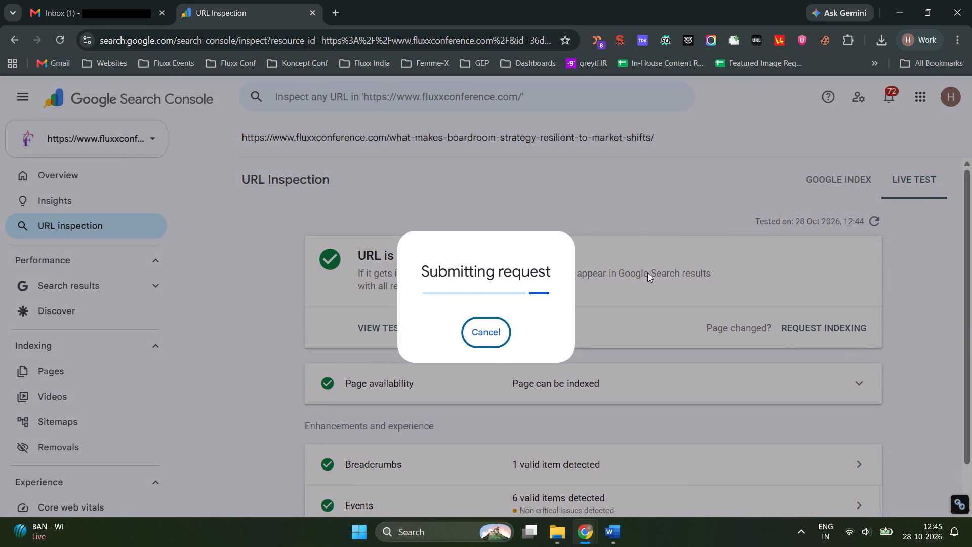
click(634, 338)
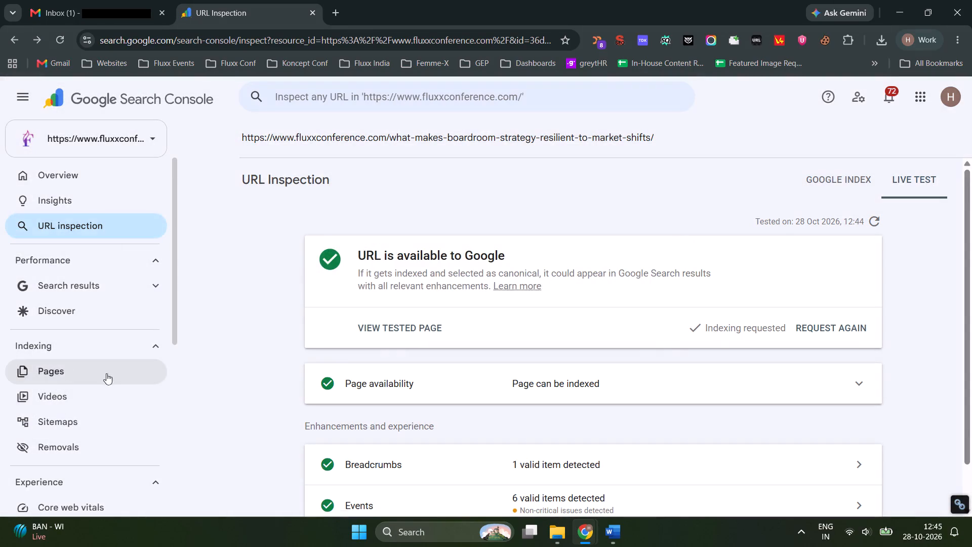
Open the page indexing report and examine the affected URLs listed under the reason "Page with redirect".
click(71, 369)
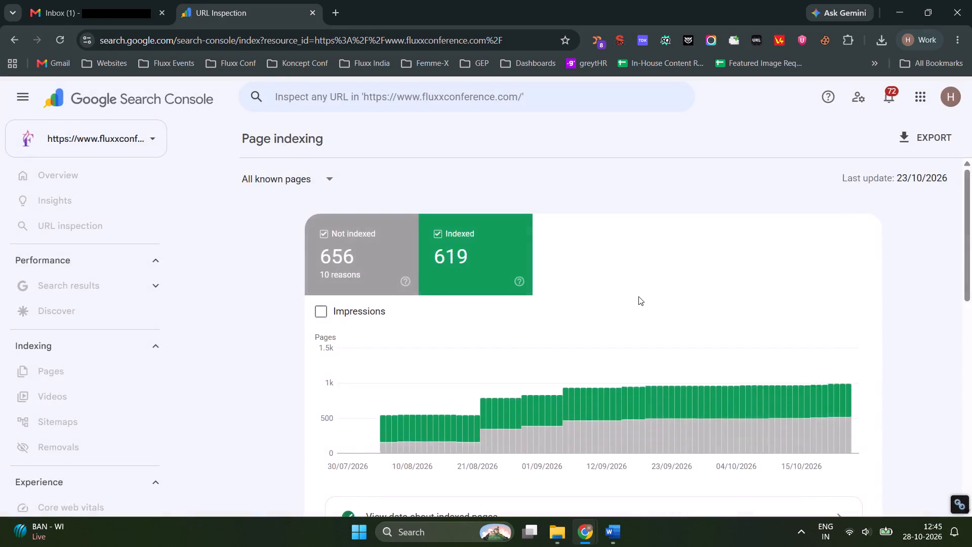
scroll(639, 296, down, 6)
click(495, 319)
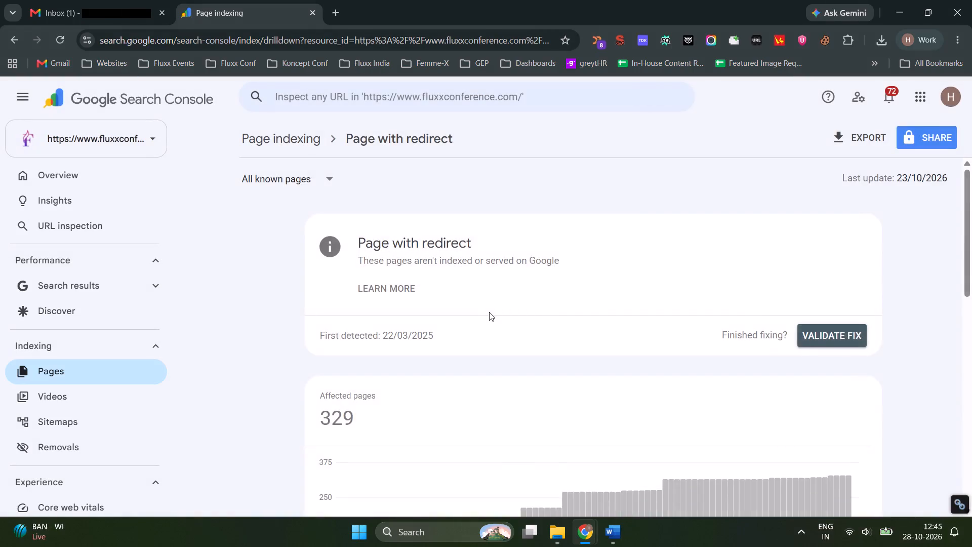
scroll(489, 311, down, 10)
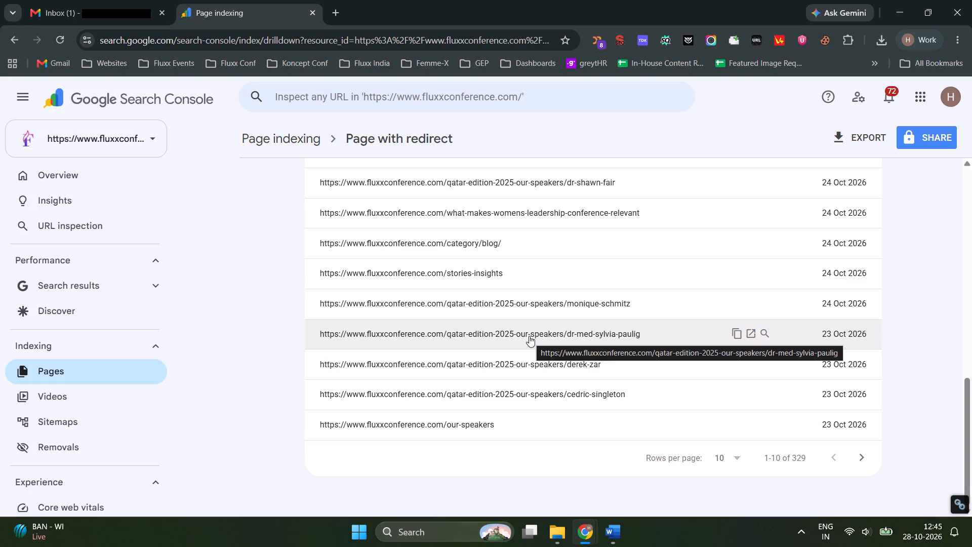
scroll(529, 336, down, 2)
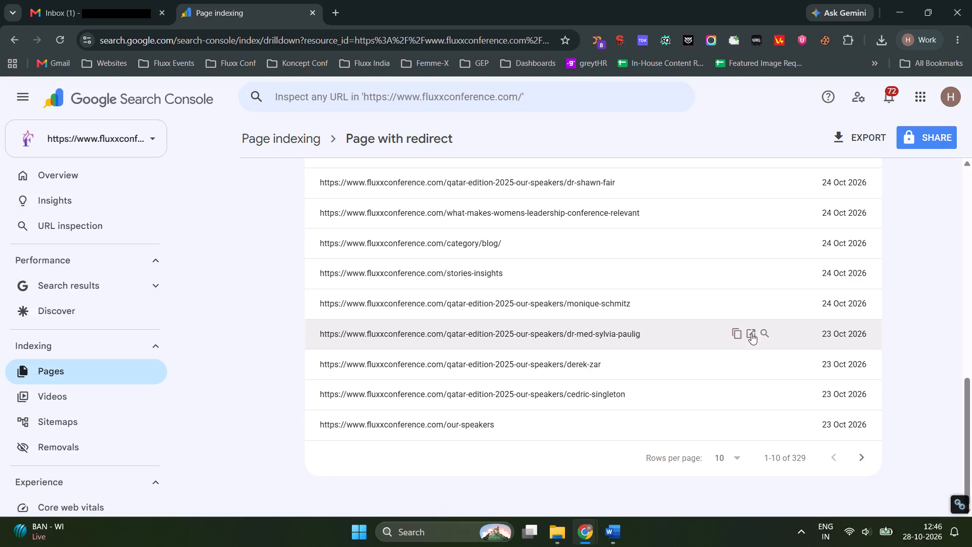
Open the first listed speaker page dated 23 Oct 2026 in a new tab and compare it with its entry in the redirect report.
click(752, 334)
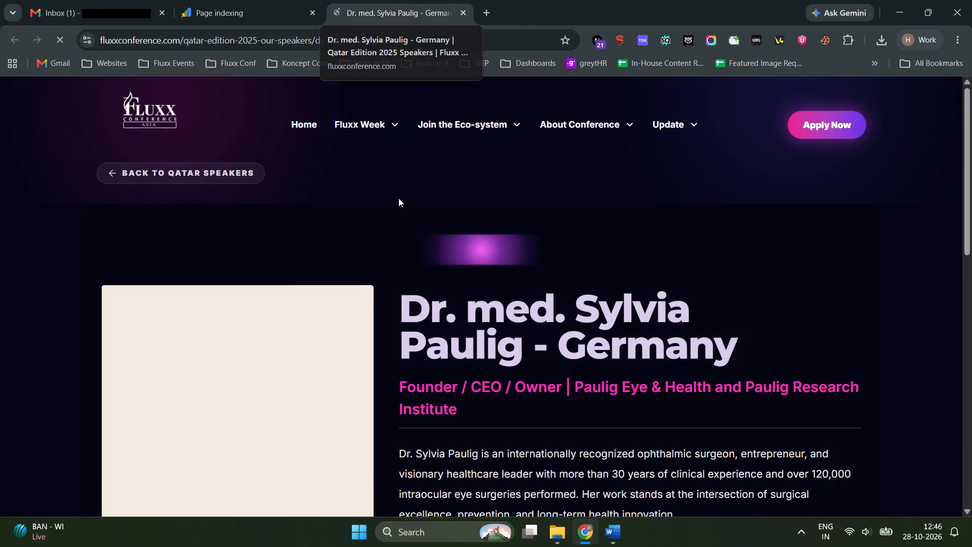
click(246, 0)
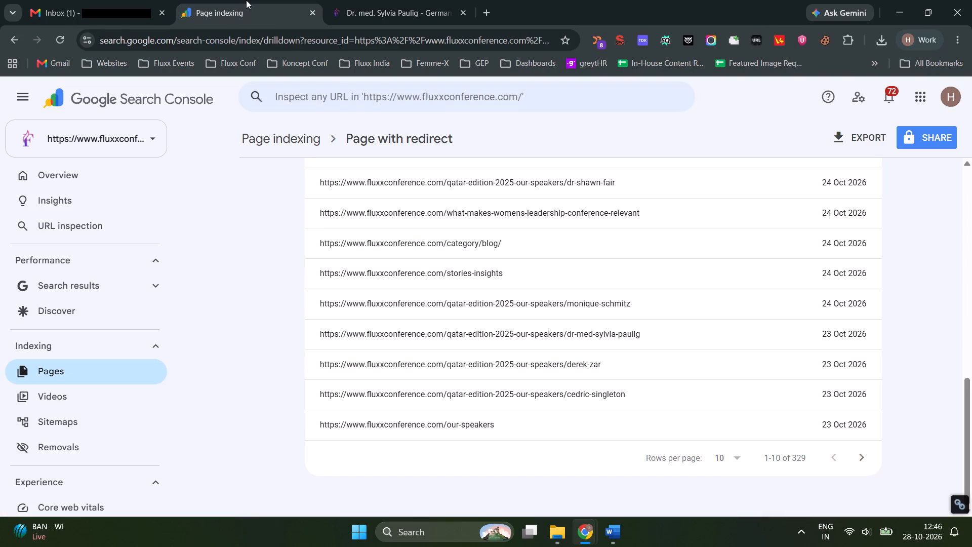
click(376, 0)
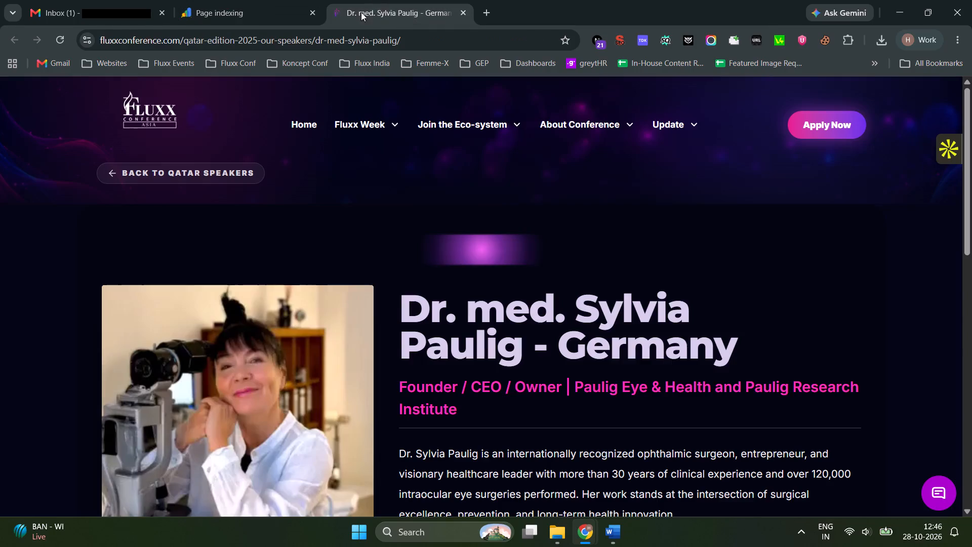
Examine the opened speaker page down to its footer and check it again against the URLs listed in the "Page with redirect" report.
scroll(537, 346, down, 10)
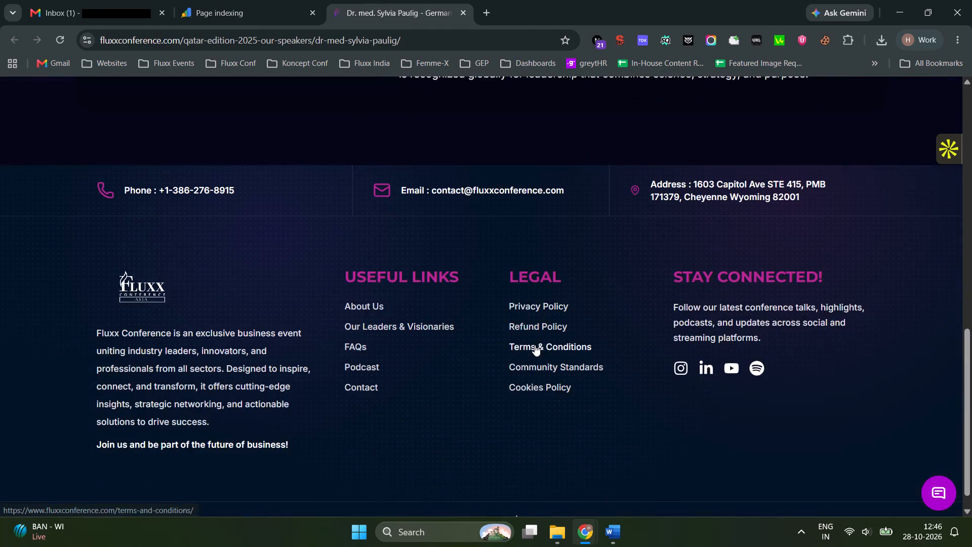
scroll(530, 347, up, 17)
click(220, 0)
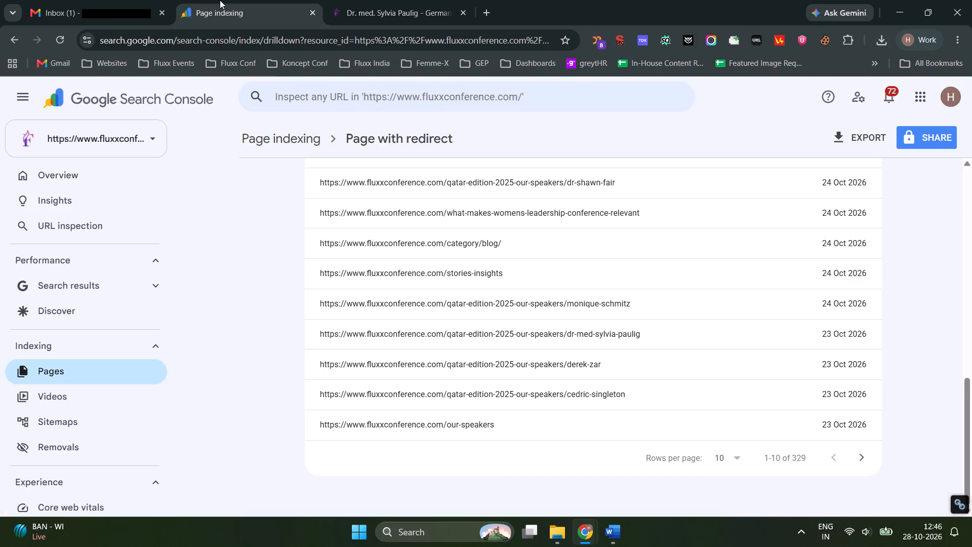
scroll(543, 351, up, 15)
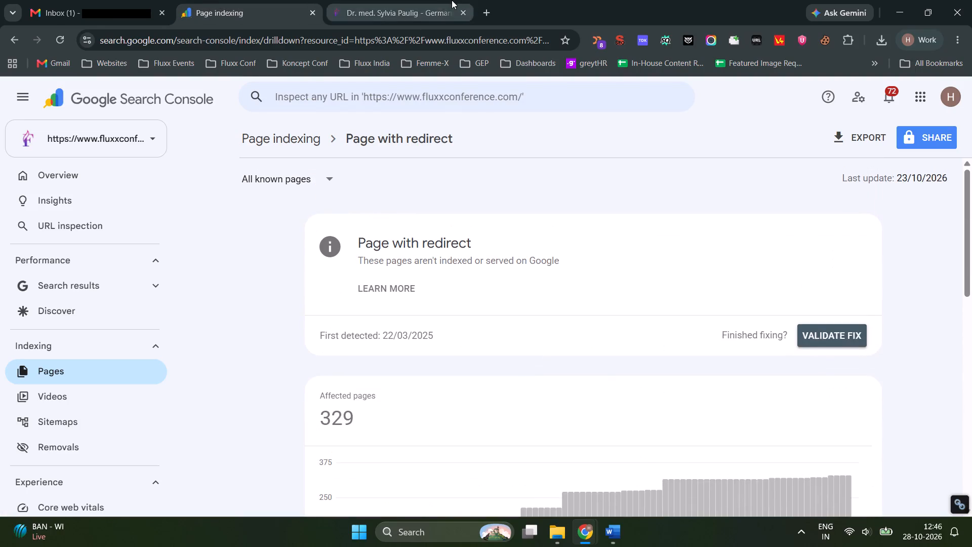
scroll(454, 304, down, 17)
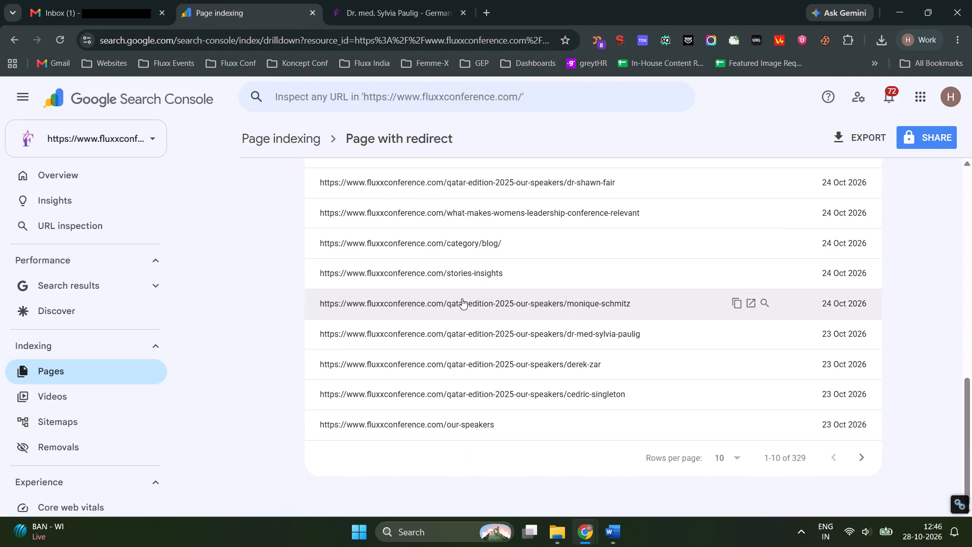
click(420, 11)
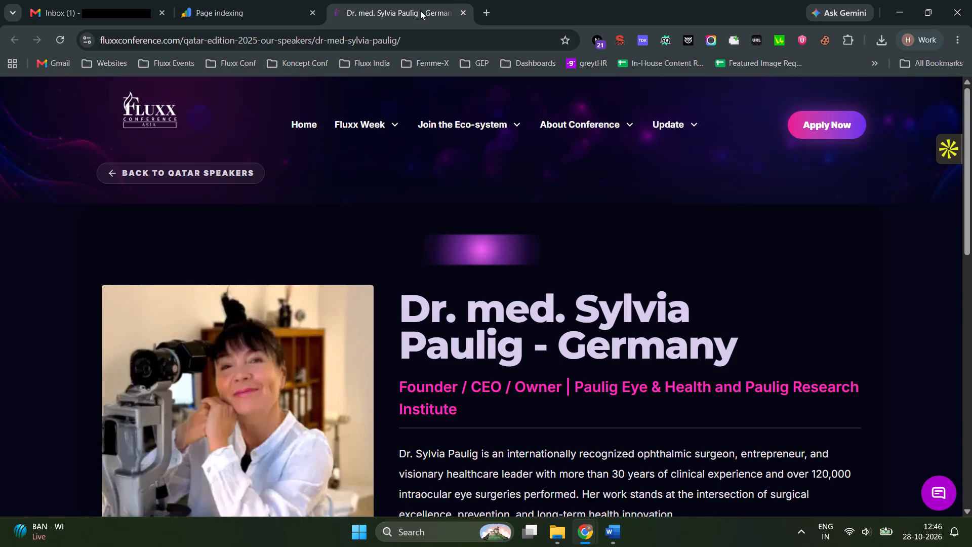
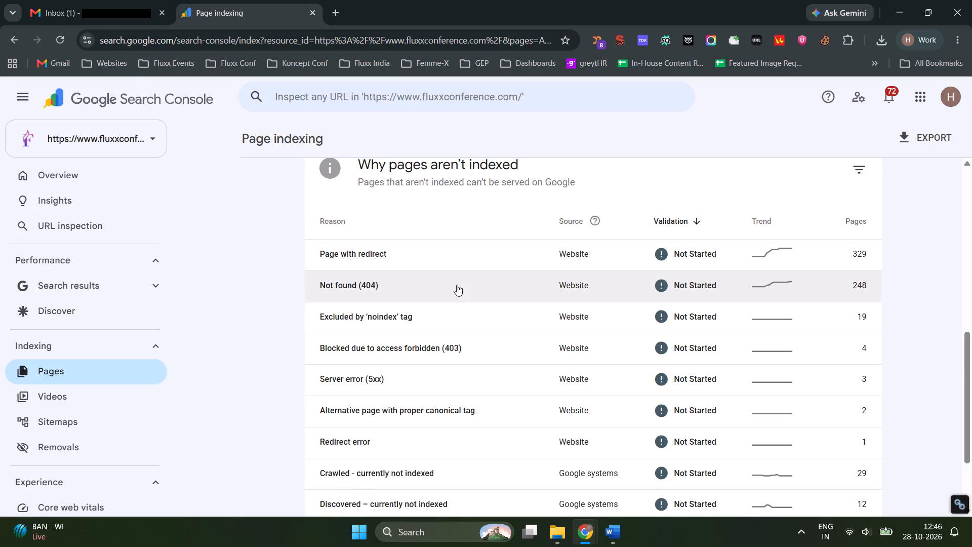
Switch to the incognito browser window and check the open Fluxx Conference Knowledge Center and boardroom-strategy article tabs.
key(alt+Tab)
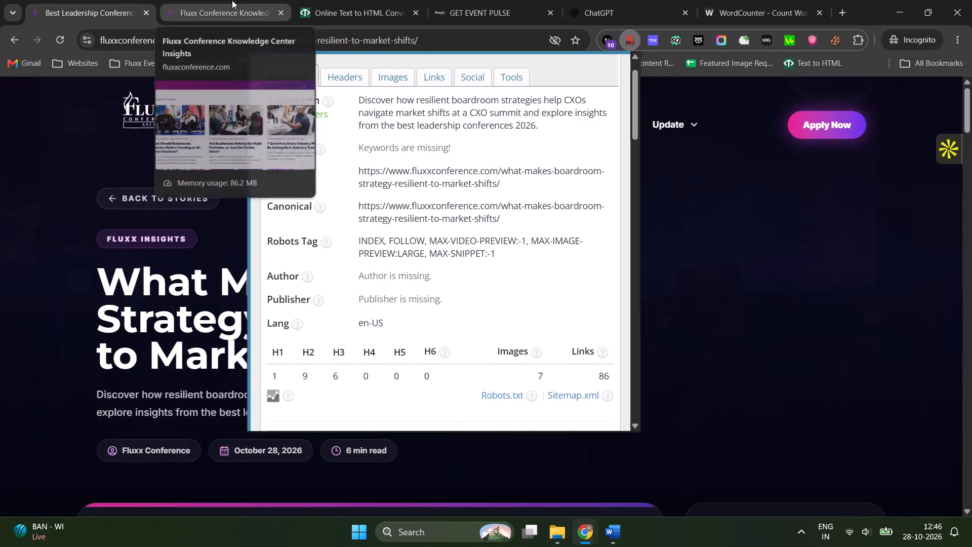
click(232, 0)
click(68, 0)
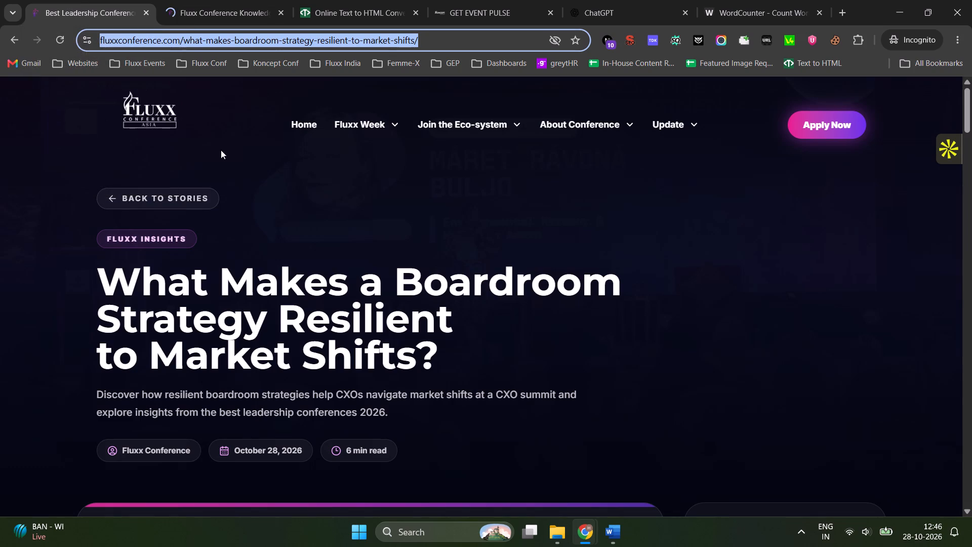
key(alt+Tab)
key(alt+Tab)
Open the Fluxx Events home page, fluxxevents.com, in a new tab.
click(840, 17)
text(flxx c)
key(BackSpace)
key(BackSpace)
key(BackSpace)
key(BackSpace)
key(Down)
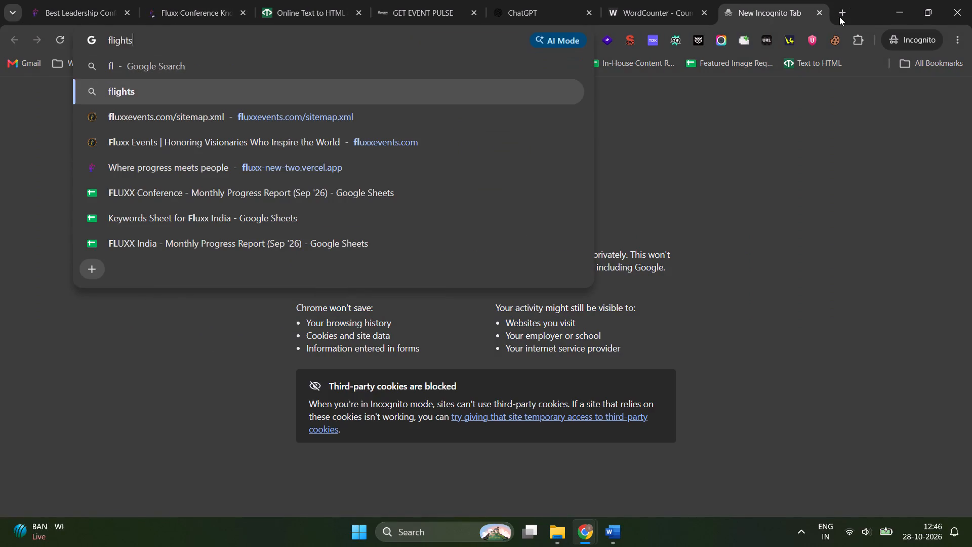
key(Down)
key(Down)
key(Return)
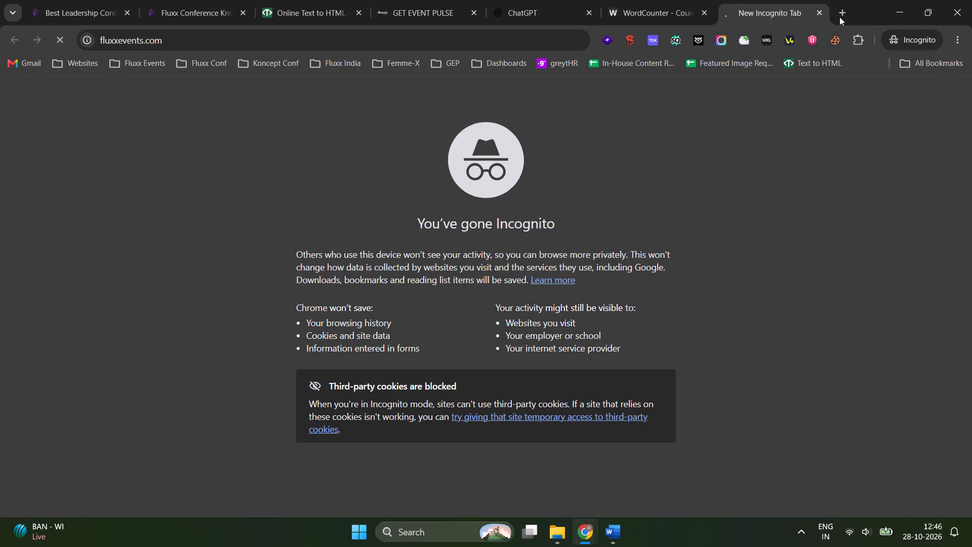
click(86, 0)
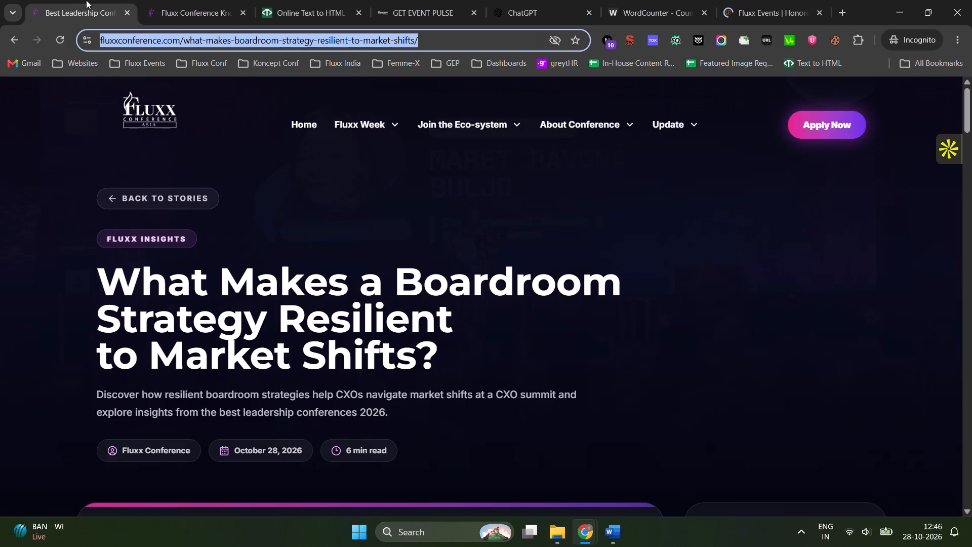
click(761, 1)
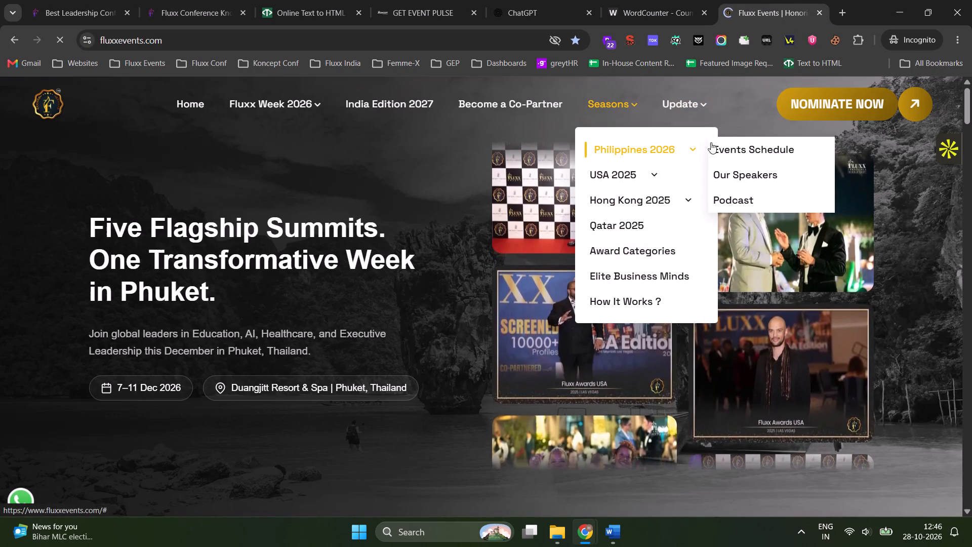
Check the Events Schedule page linked under Seasons for Philippines 2026, and close it along with the Fluxx Events site.
click(712, 142)
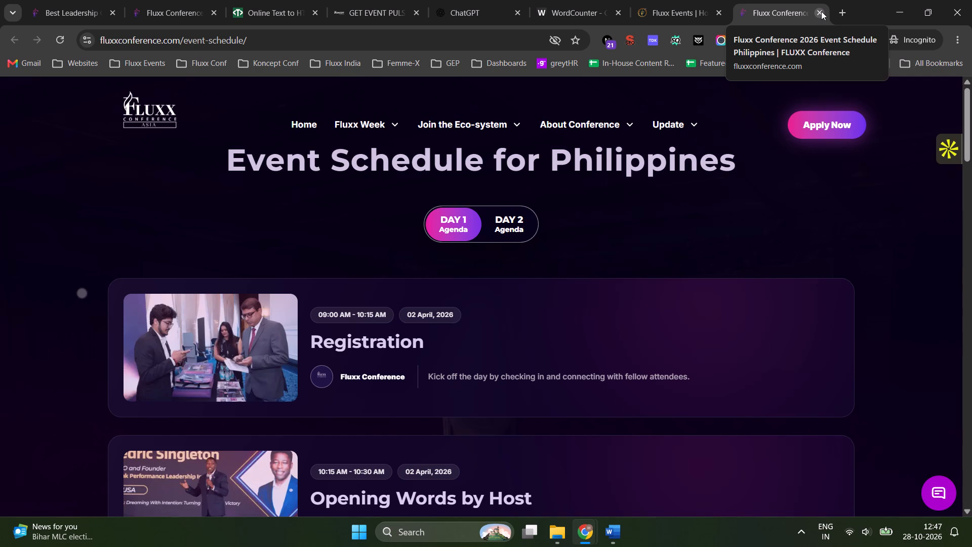
click(821, 11)
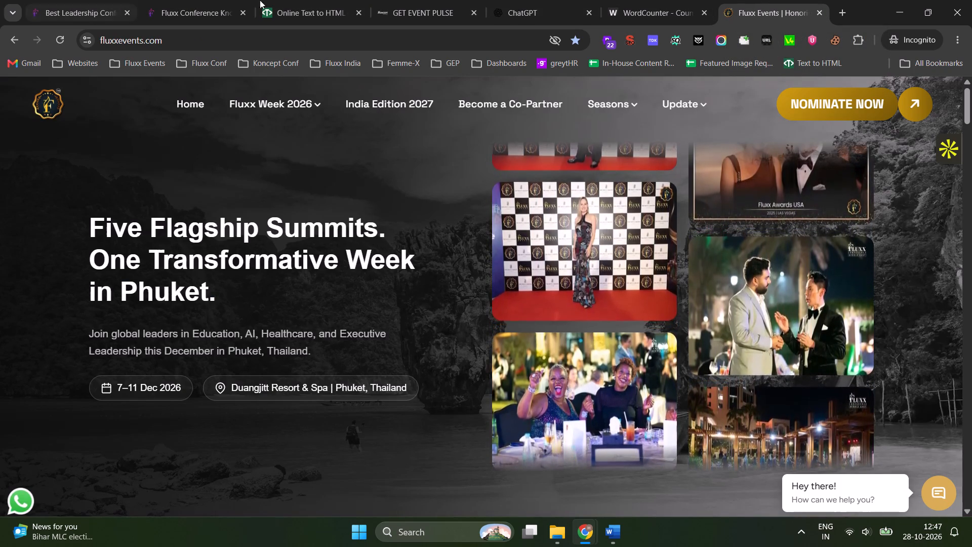
click(822, 15)
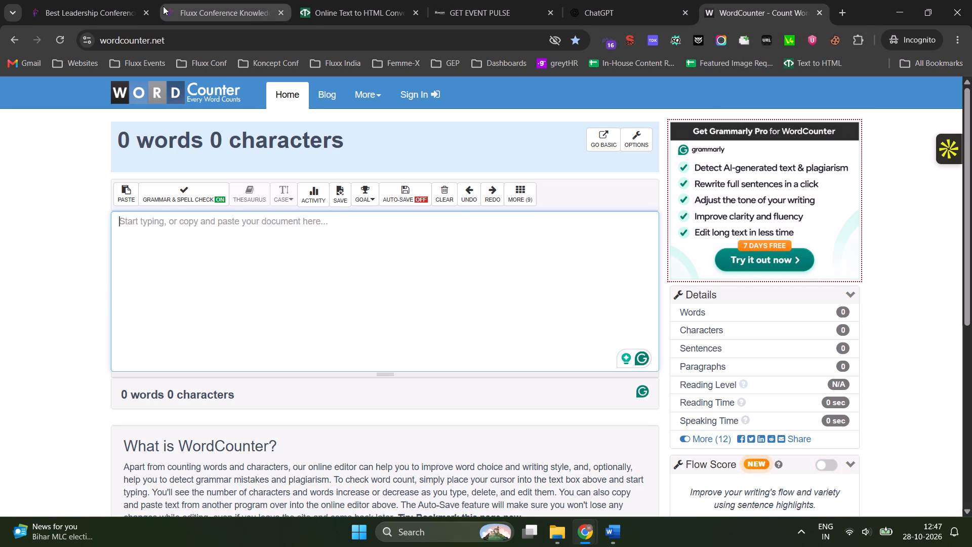
Switch to the Search Console window and examine the affected Fluxx Conference URLs listed under the reason "Not found (404)".
key(alt+Tab)
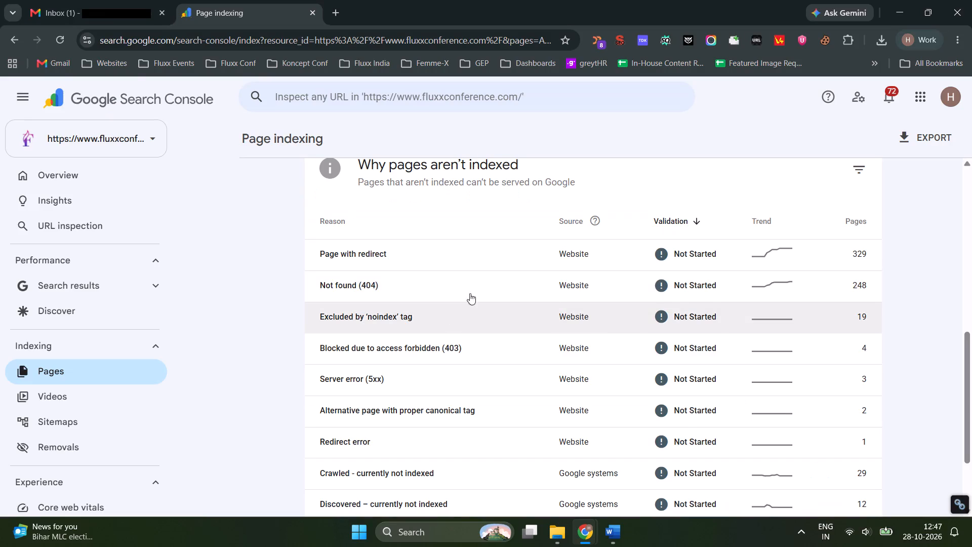
click(477, 287)
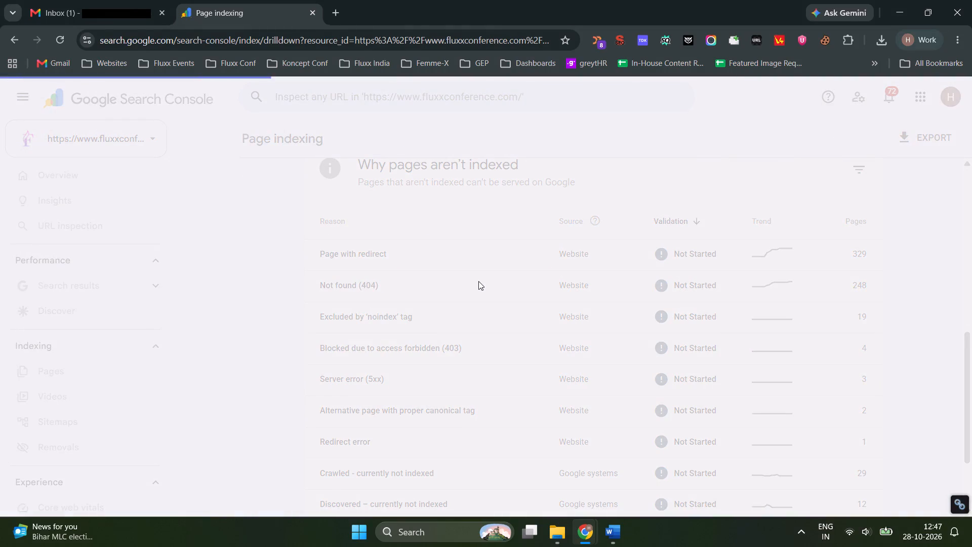
scroll(482, 284, down, 10)
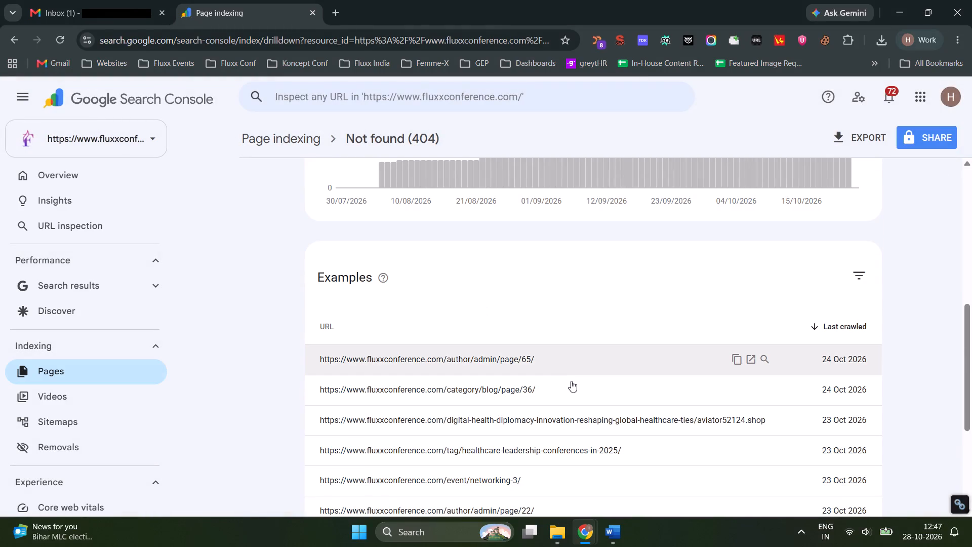
scroll(578, 365, down, 1)
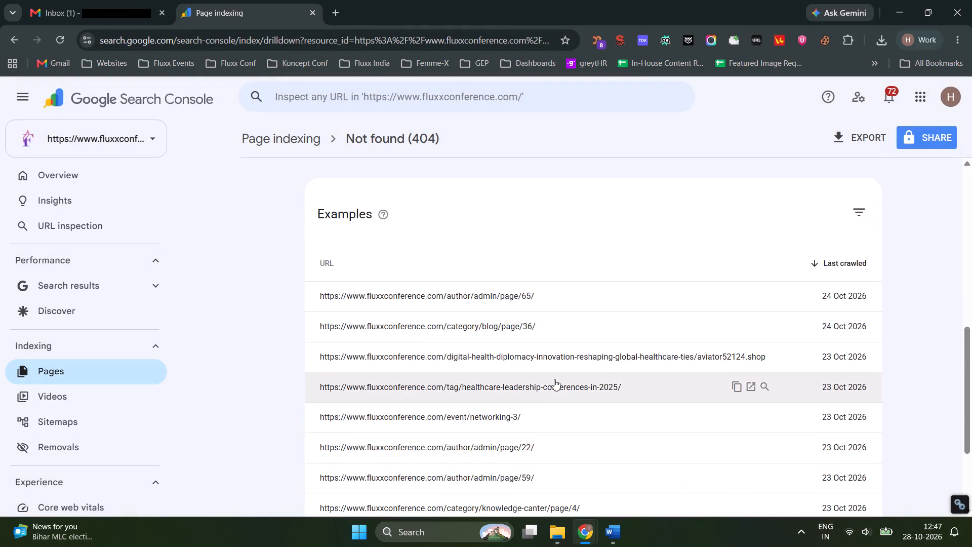
scroll(576, 364, down, 1)
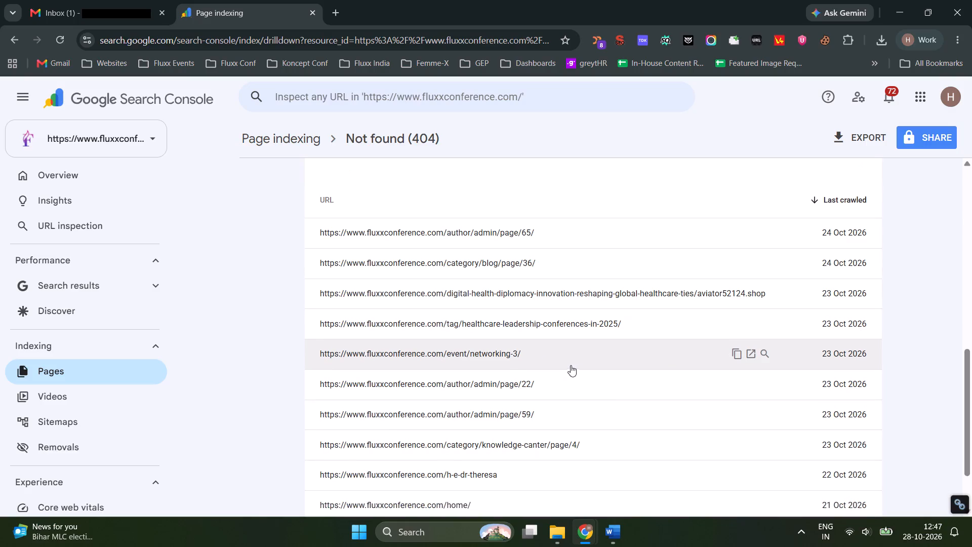
scroll(554, 332, down, 3)
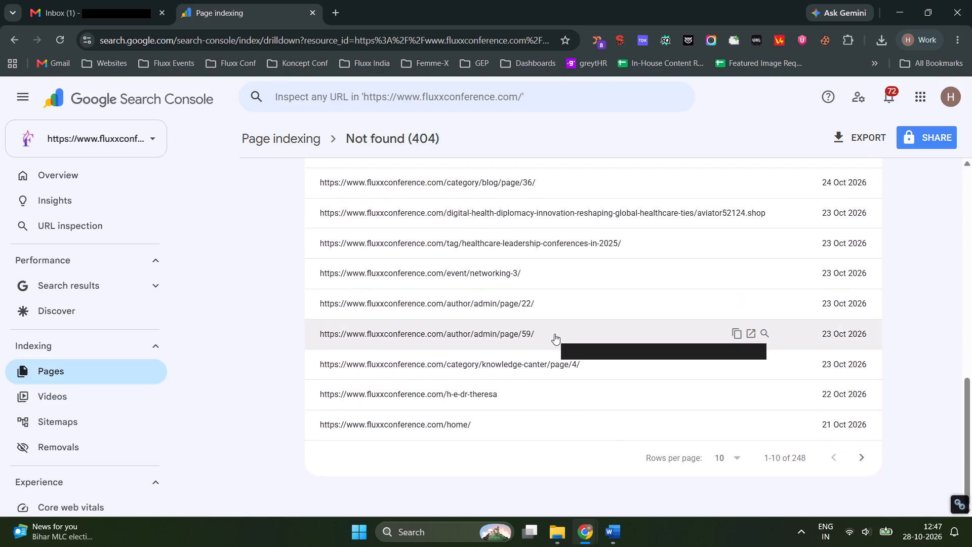
scroll(554, 334, up, 15)
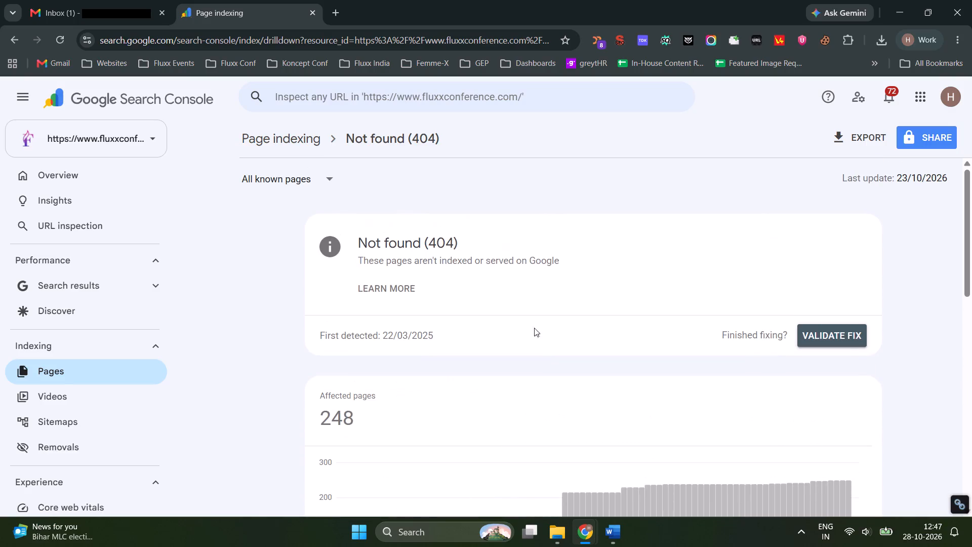
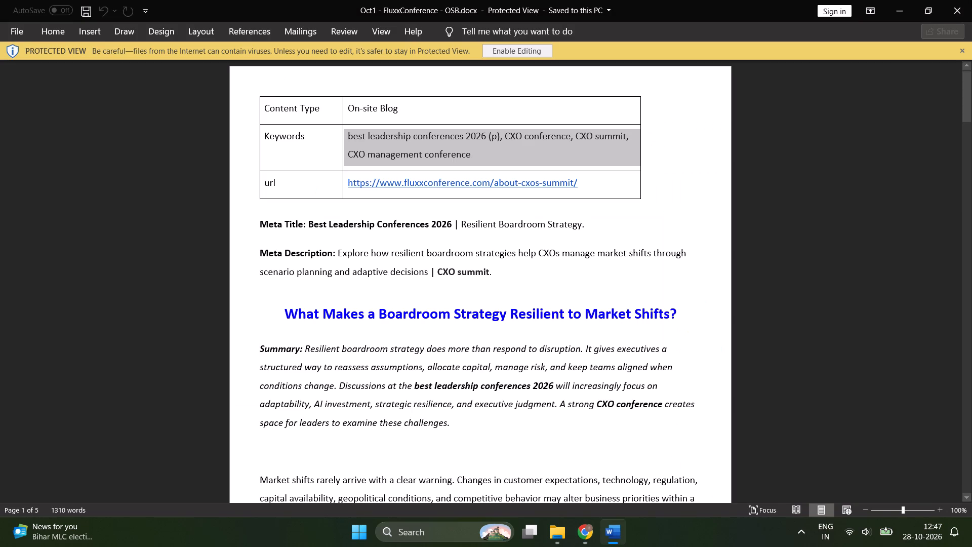
Close the Oct1 - FluxxConference - OSB document in Word and switch to the Fluxx Conference folder in File Explorer.
click(971, 0)
click(570, 534)
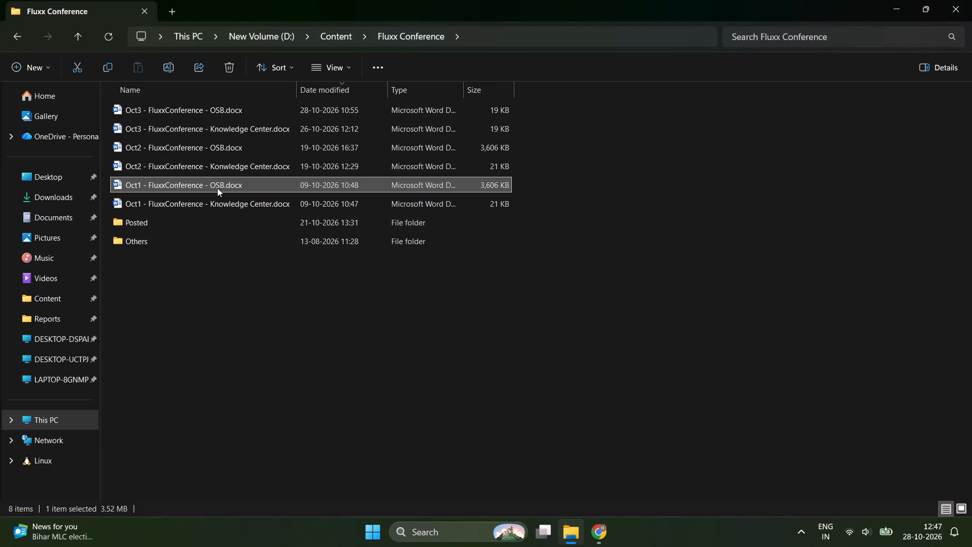
Rename the file Oct1 - FluxxConference - OSB.docx by adding the prefix "POSTED " before Oct1.
click(217, 185)
key(ctrl+Left)
key(ctrl+Left)
key(ctrl+Left)
key(ctrl+Left)
key(ctrl+Left)
key(ctrl+Left)
key(ctrl+Left)
key(ctrl+Left)
key(ctrl+Left)
key(ctrl+Left)
key(ctrl+Left)
key(ctrl+Left)
key(ctrl+Left)
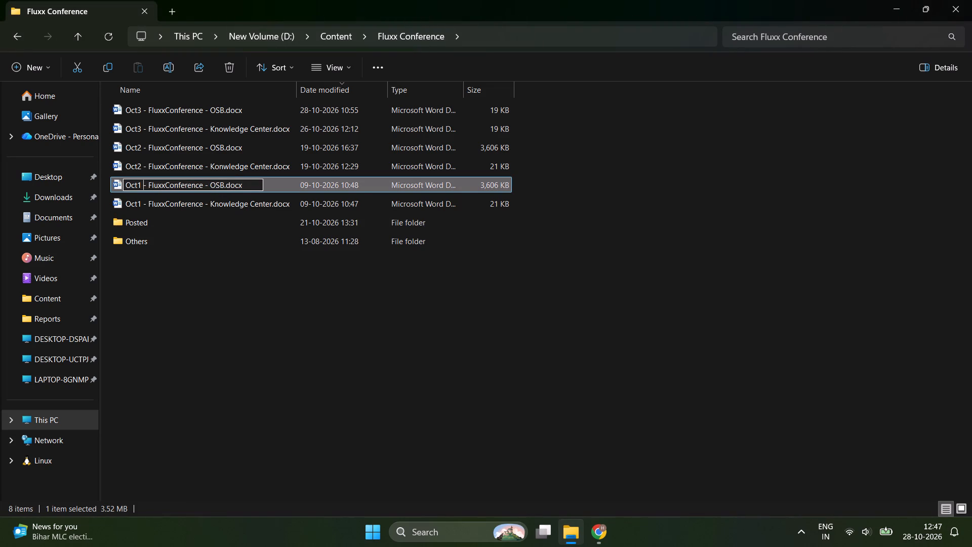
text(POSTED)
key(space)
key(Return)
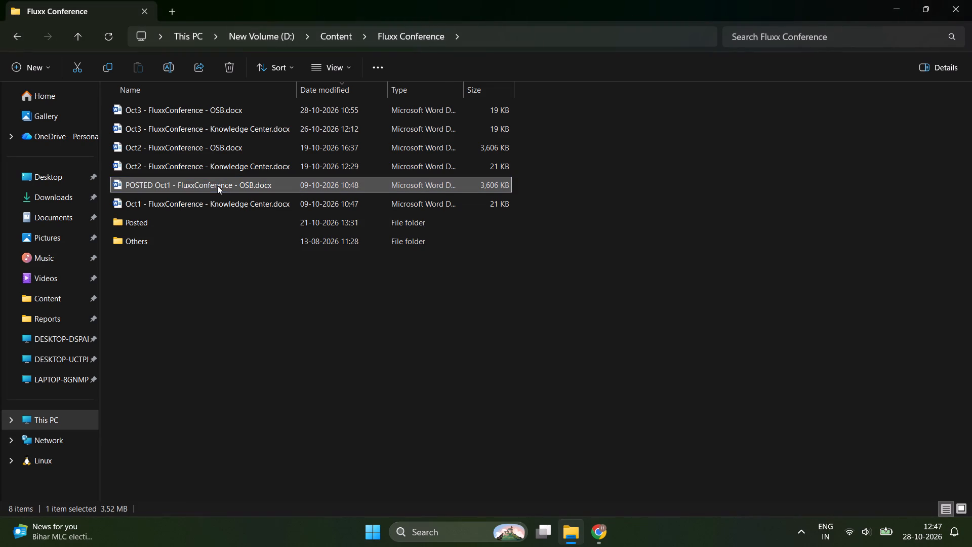
Move the POSTED Oct1 - FluxxConference - OSB.docx file into the Posted folder.
drag(217, 185, 169, 219)
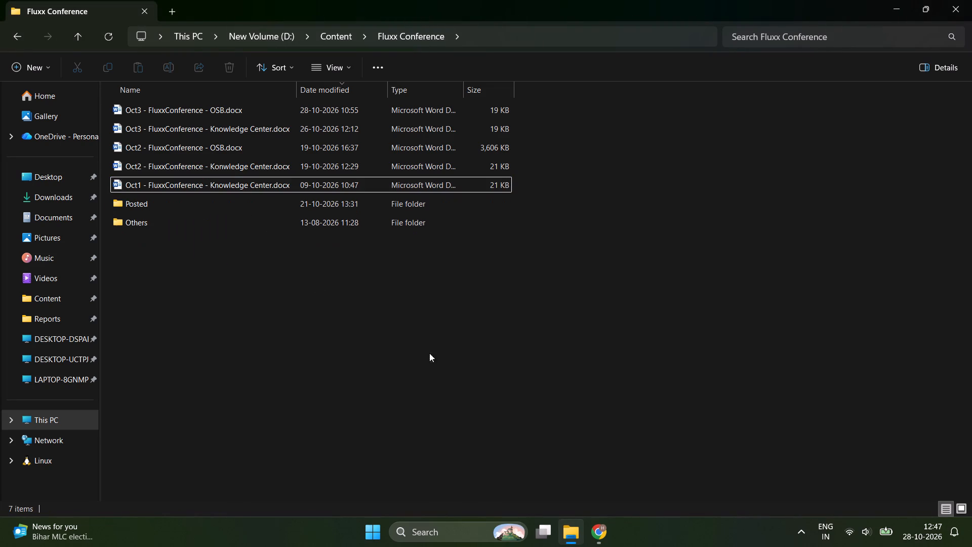